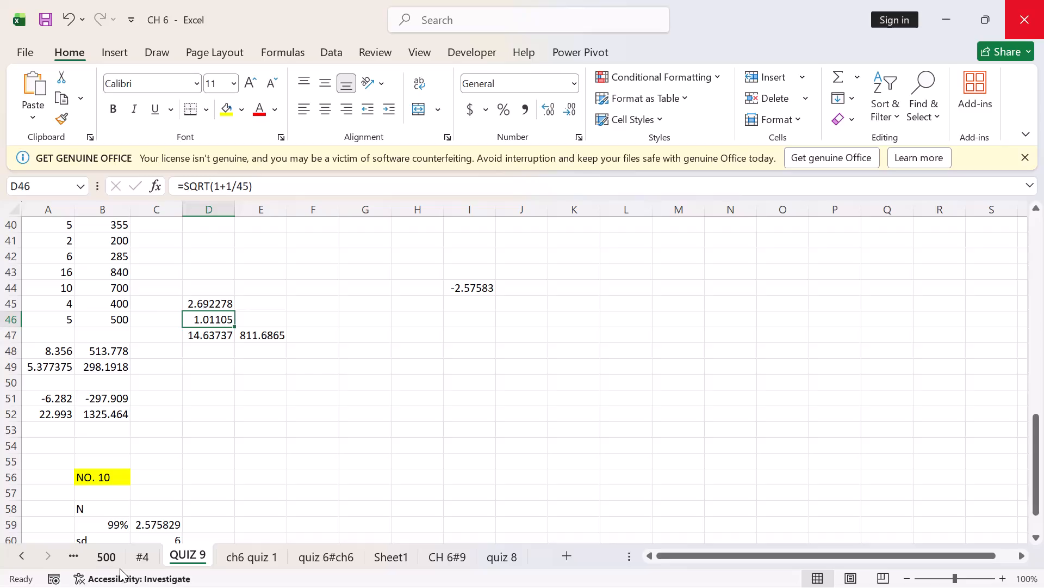
Open the 500 sheet and look through its sample observations back to the header row.
left_click(111, 562)
scroll(285, 392, "up", 8)
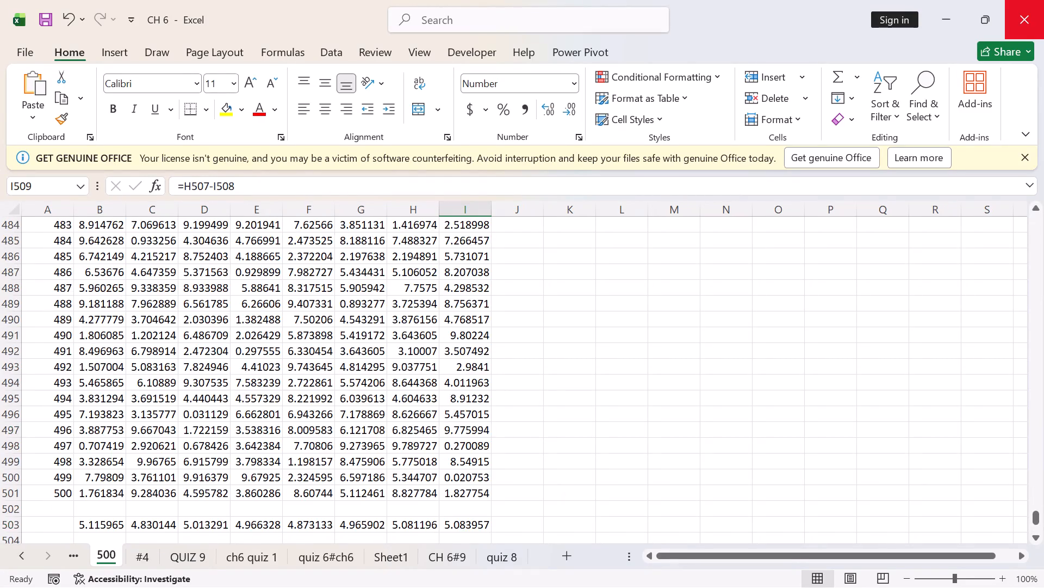
scroll(285, 393, "up", 20)
scroll(285, 393, "up", 11)
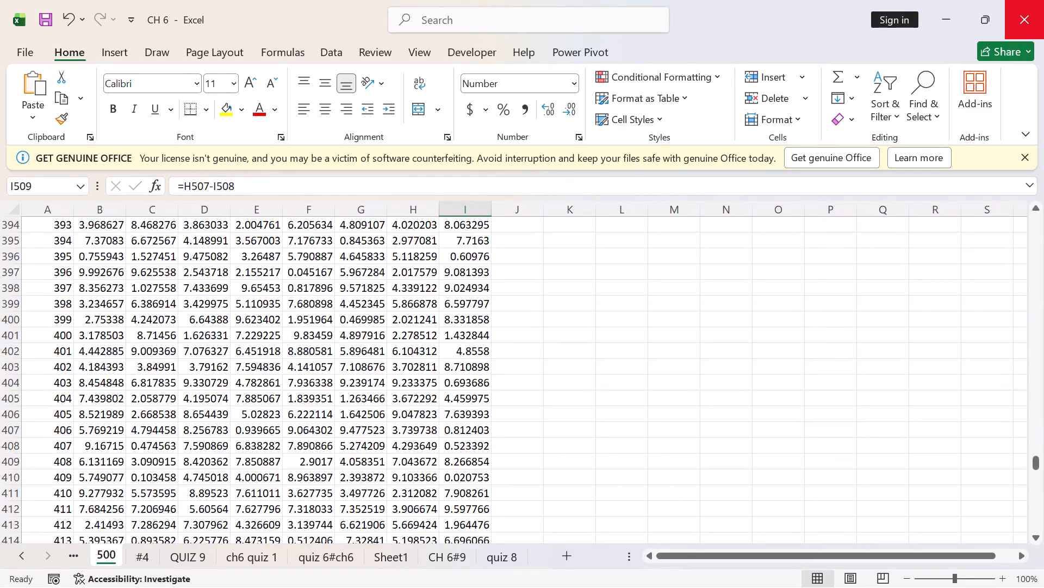
scroll(287, 391, "up", 20)
scroll(287, 391, "up", 11)
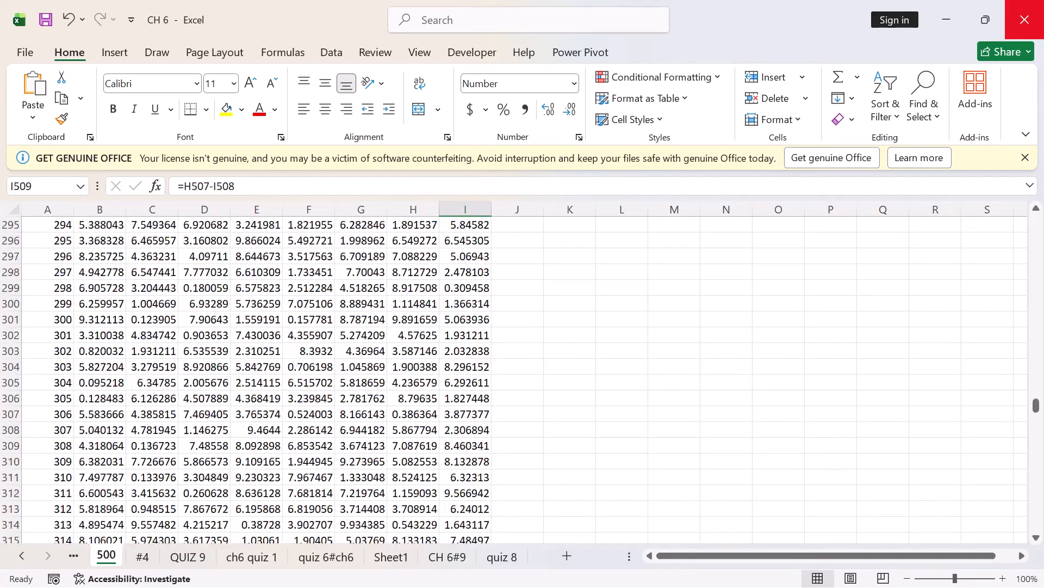
scroll(284, 345, "up", 20)
scroll(284, 345, "up", 11)
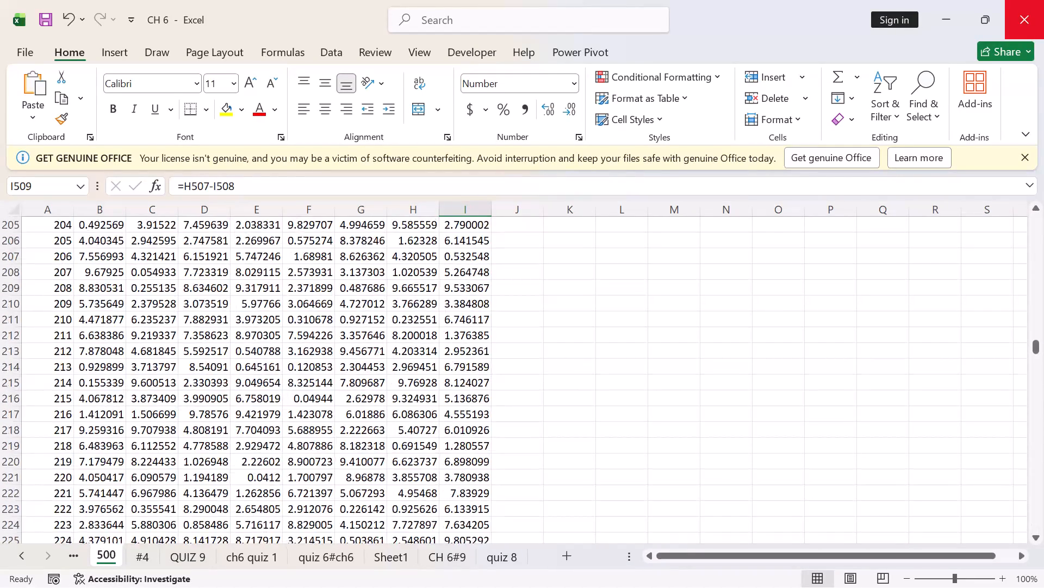
scroll(284, 344, "up", 20)
scroll(284, 344, "up", 11)
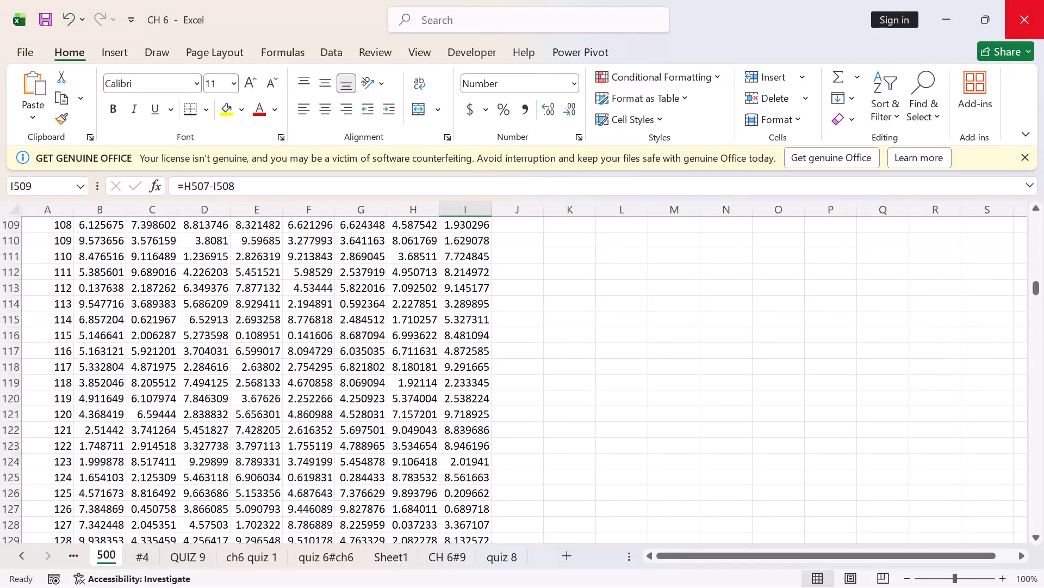
scroll(286, 339, "up", 3)
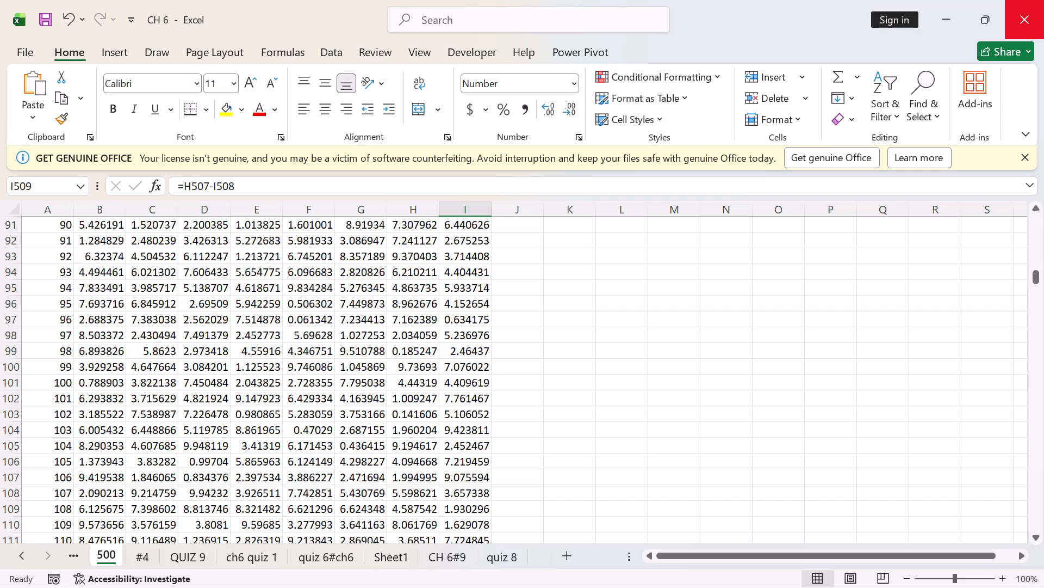
left_click(384, 387)
scroll(386, 384, "down", 4)
scroll(387, 383, "up", 3)
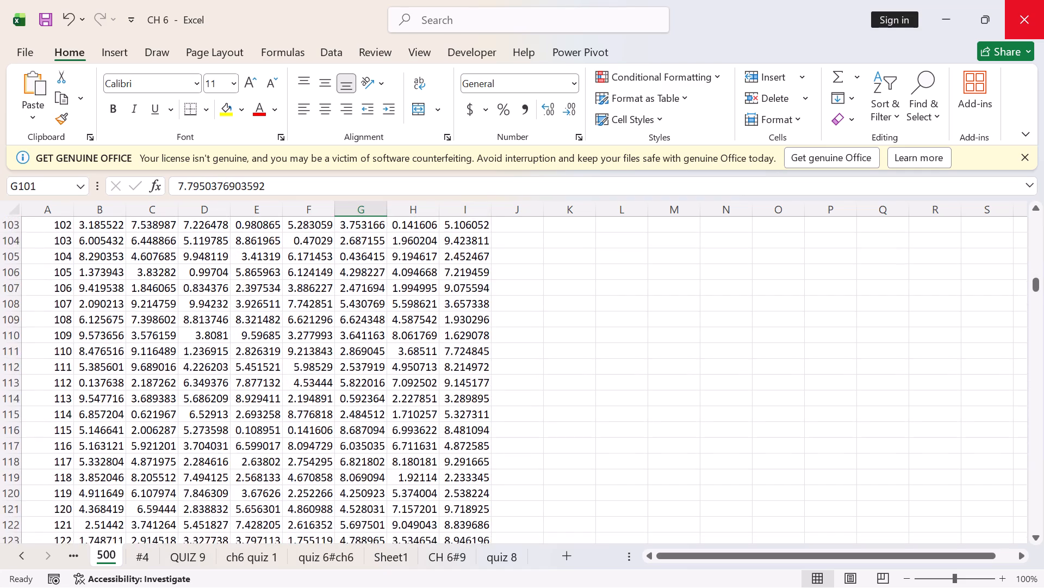
scroll(387, 383, "up", 20)
scroll(387, 383, "up", 10)
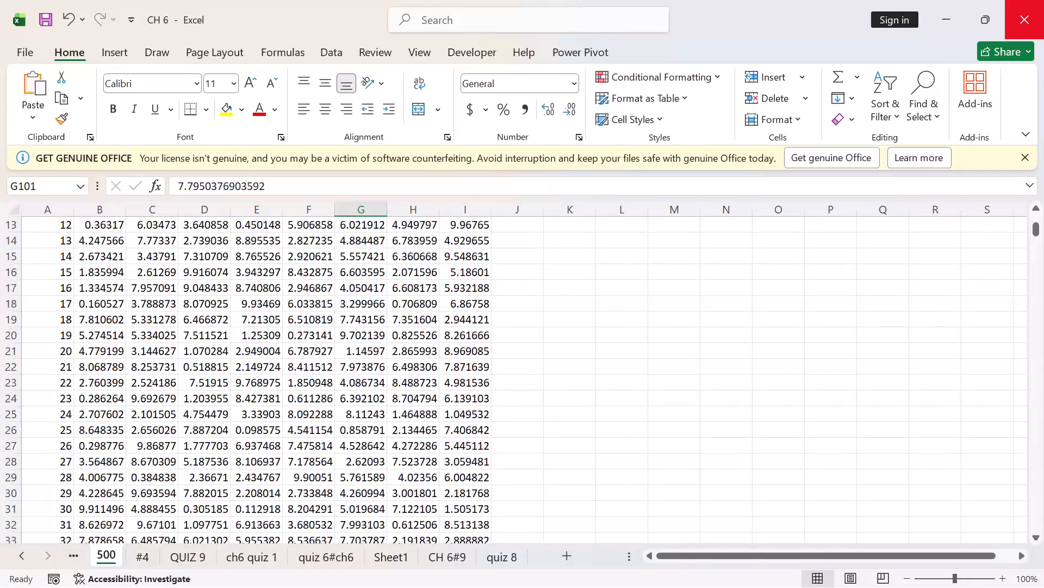
scroll(325, 277, "up", 6)
Re-enter 9 as the standard deviation in cell L5's formula, =NORM.DIST(590,605,9,TRUE).
double_click(630, 282)
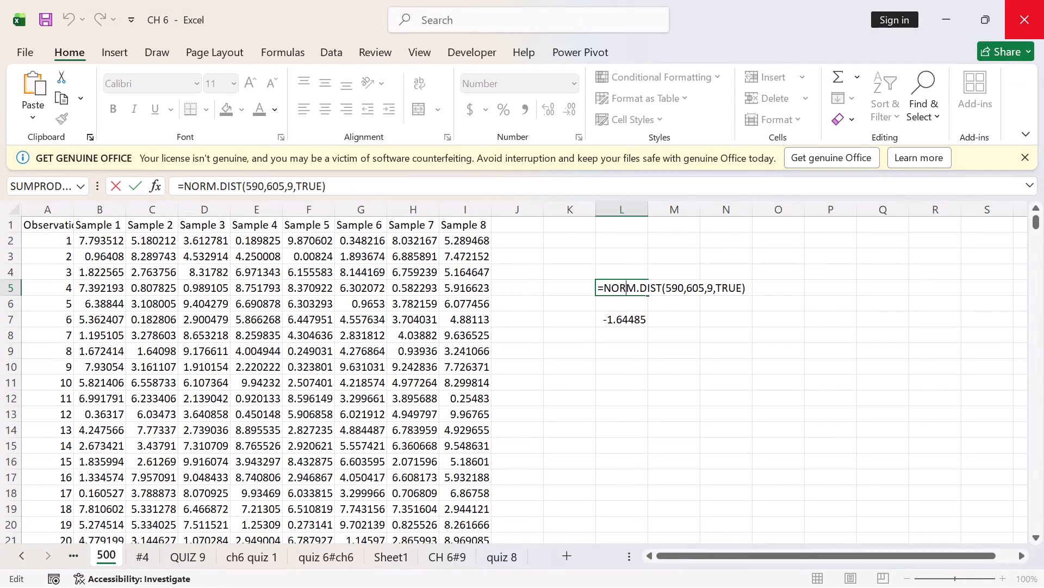
left_click(638, 285)
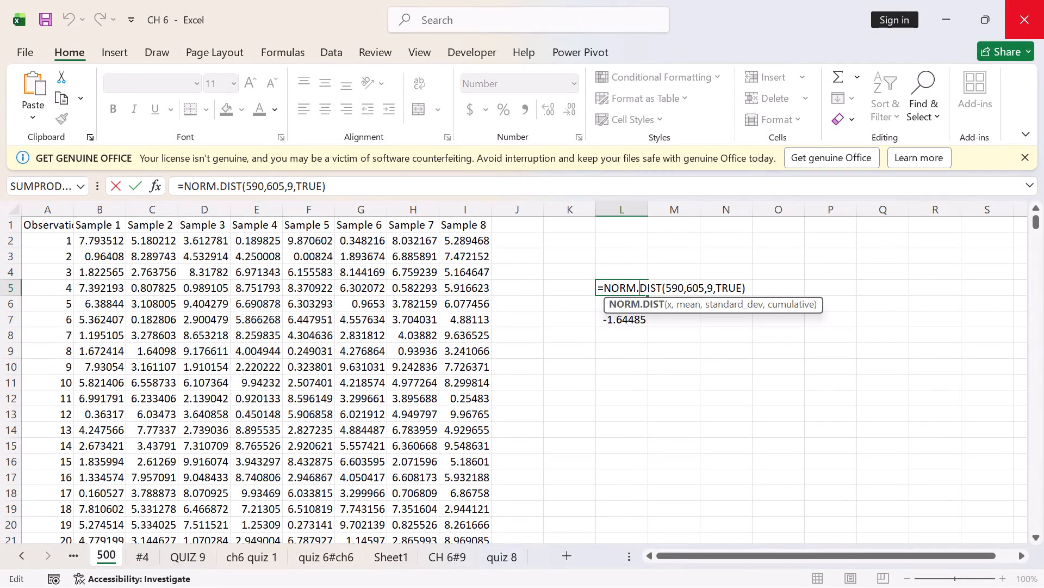
left_click(712, 286)
key("BackSpace")
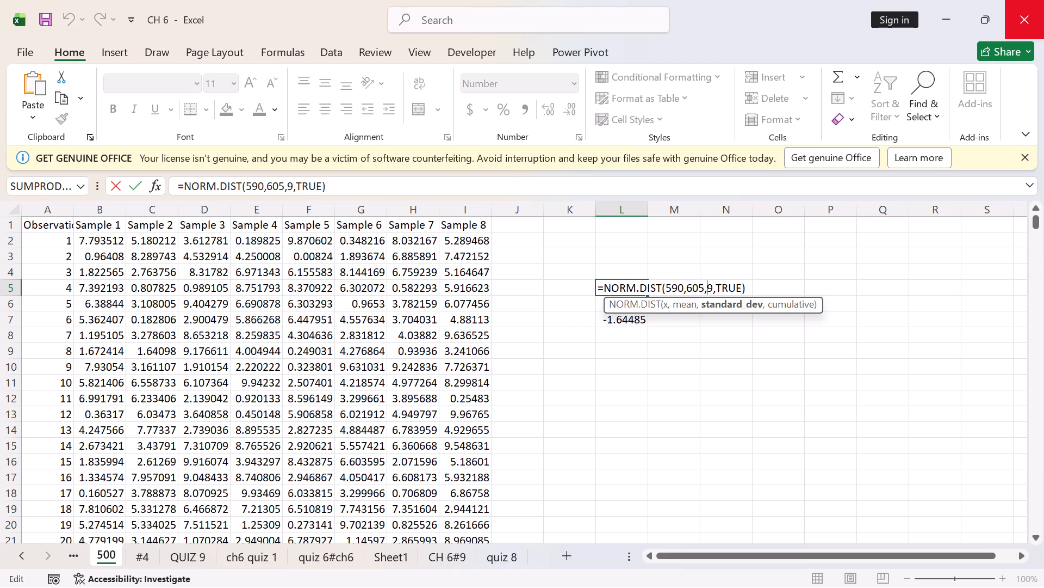
key("9")
key("Return")
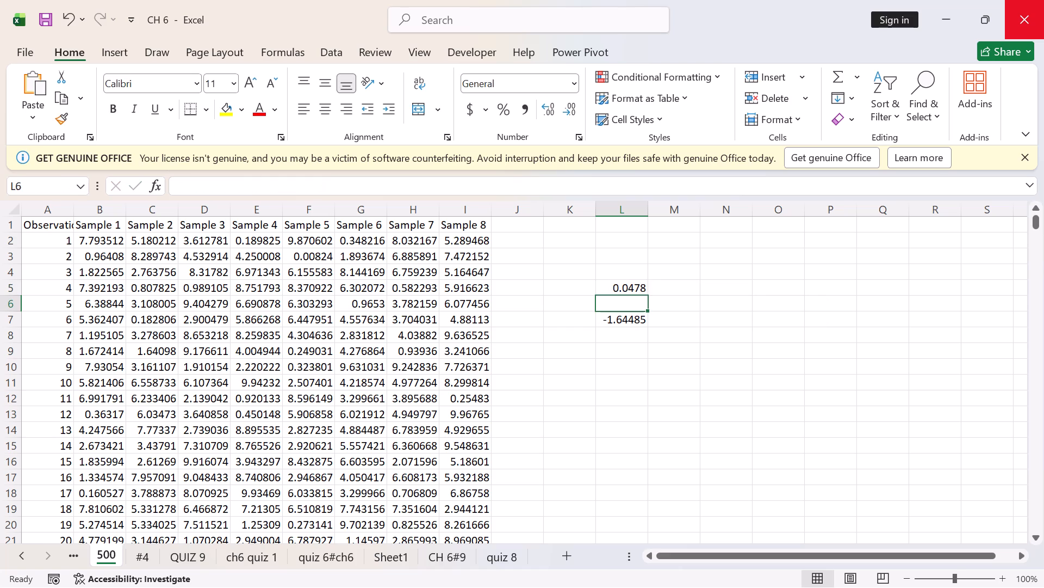
Re-enter the probability in cell L7's inverse normal formula so it reads =NORM.S.INV(0.05).
double_click(631, 323)
double_click(630, 323)
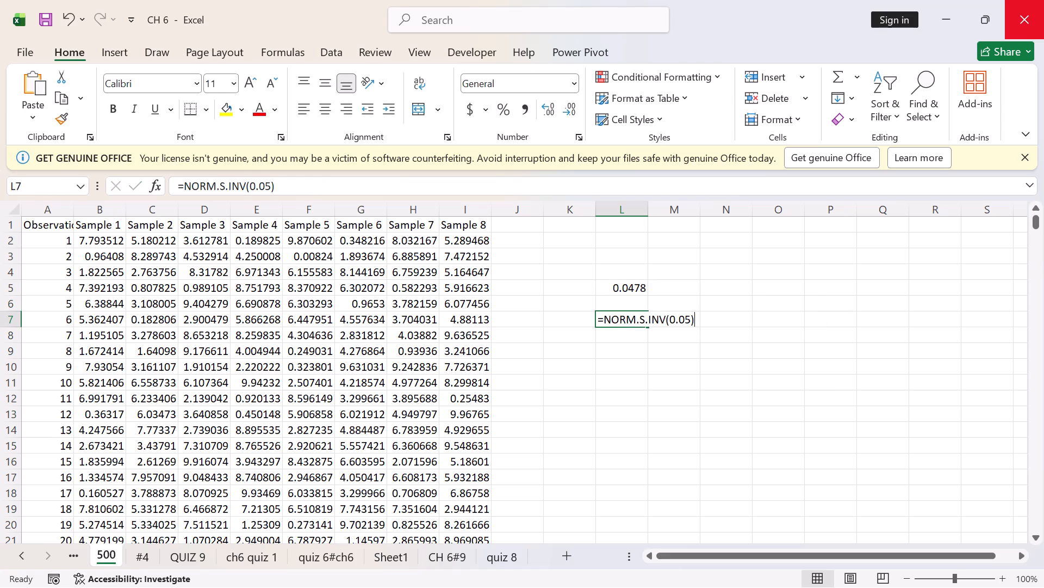
left_click(689, 315)
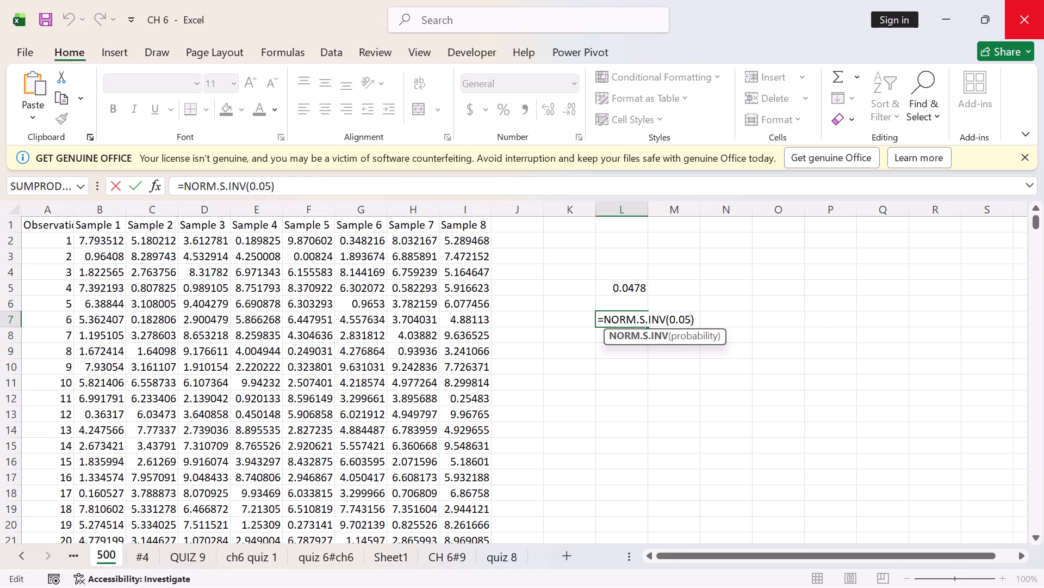
key("BackSpace")
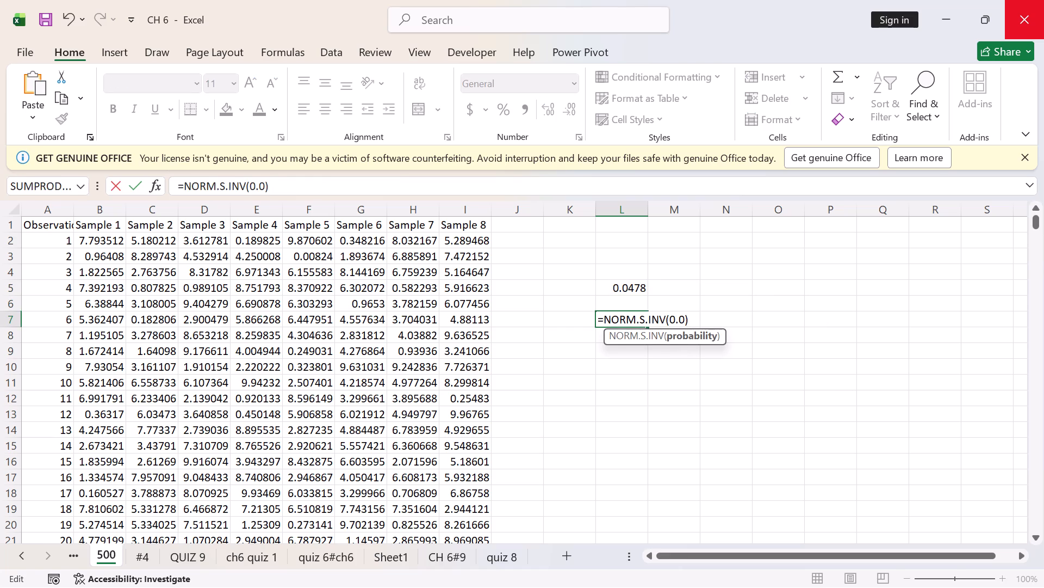
key("5")
key("Return")
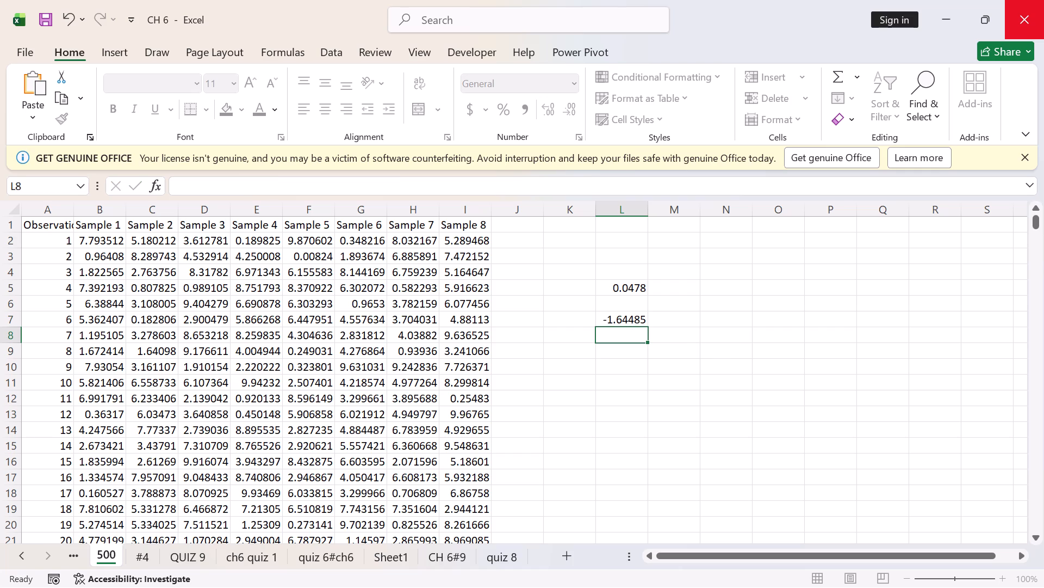
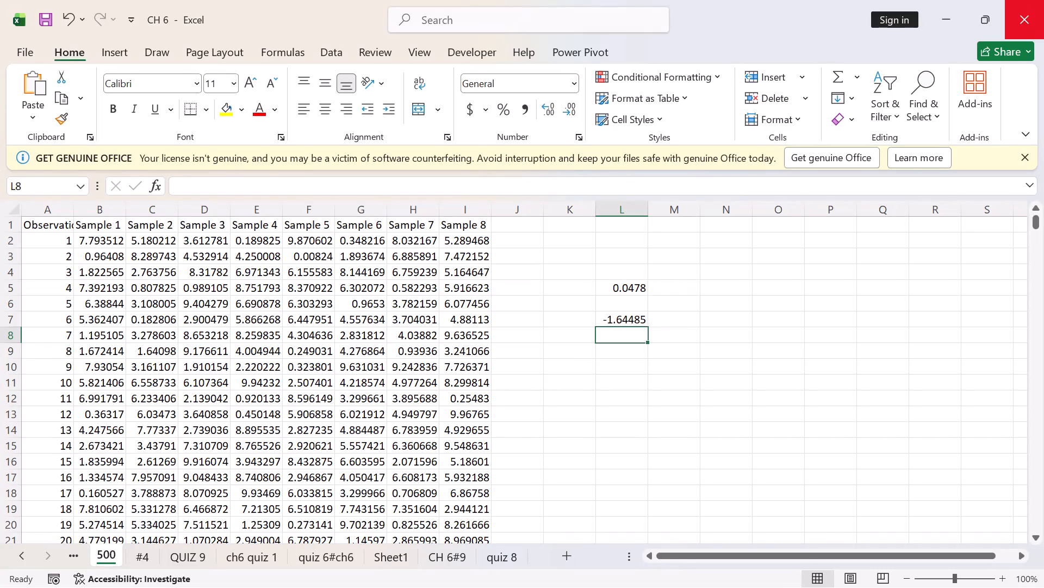
Look through the sample observations on the 500 sheet down to the second pair of formula results in column P around row 421.
left_click(335, 374)
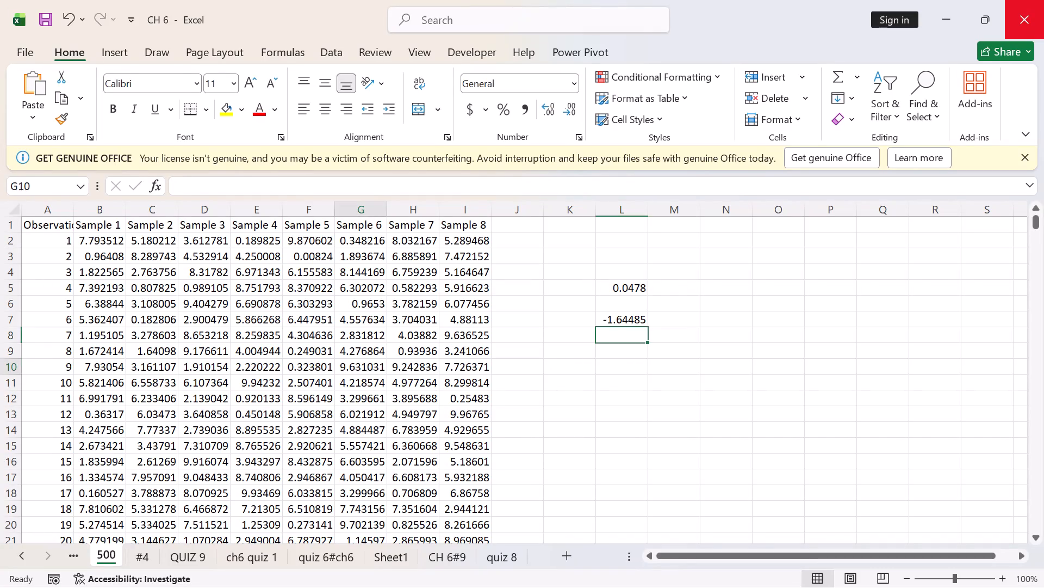
scroll(504, 360, "down", 19)
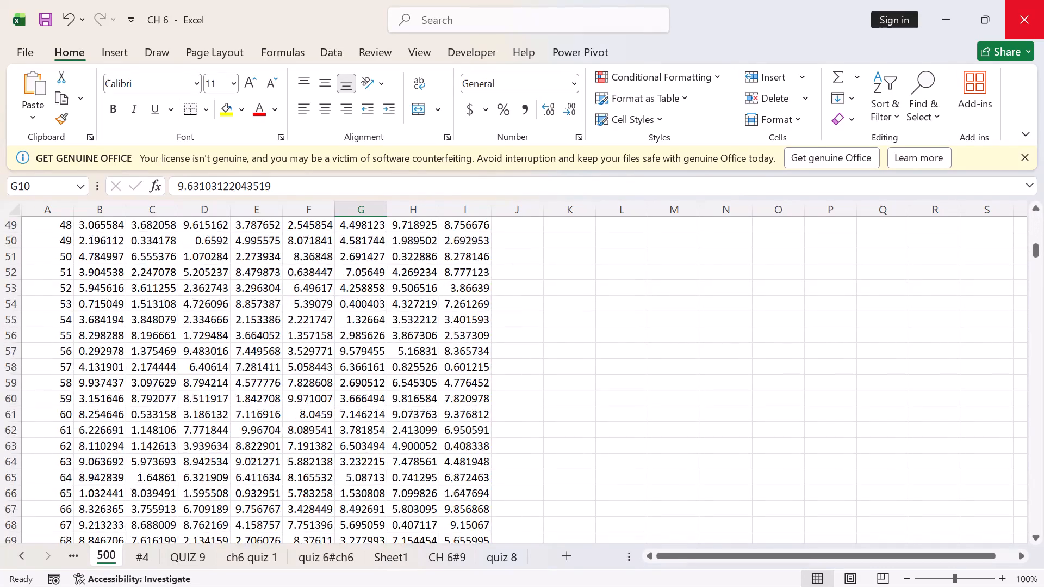
scroll(457, 348, "down", 20)
scroll(457, 348, "down", 9)
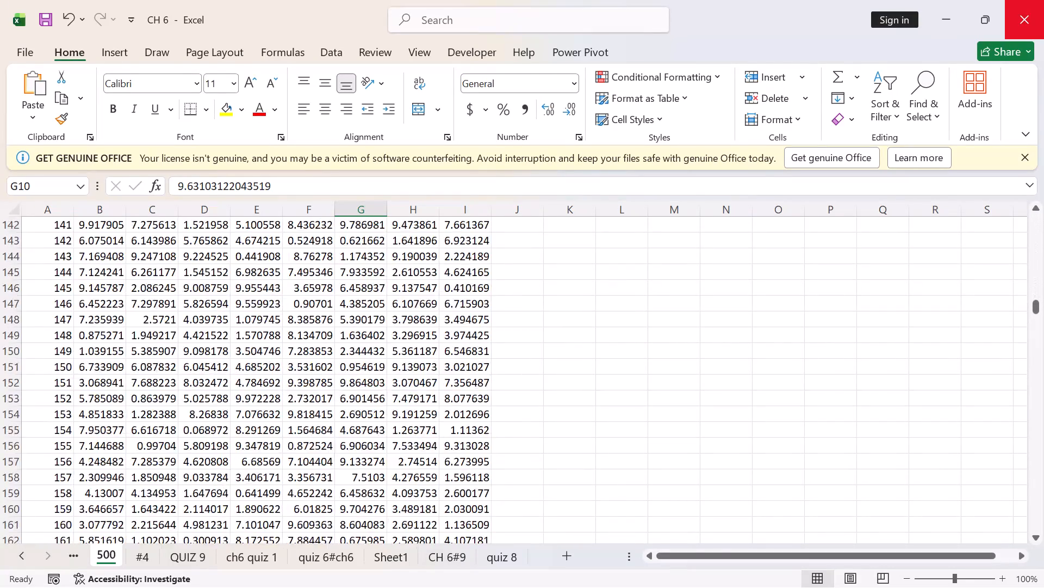
scroll(485, 350, "down", 20)
scroll(485, 350, "down", 9)
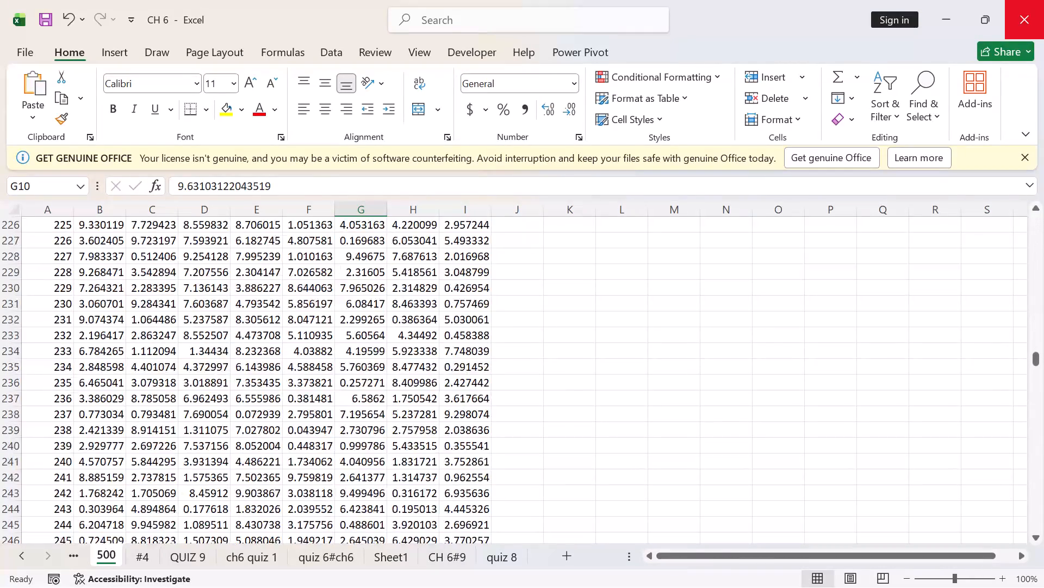
scroll(439, 335, "down", 19)
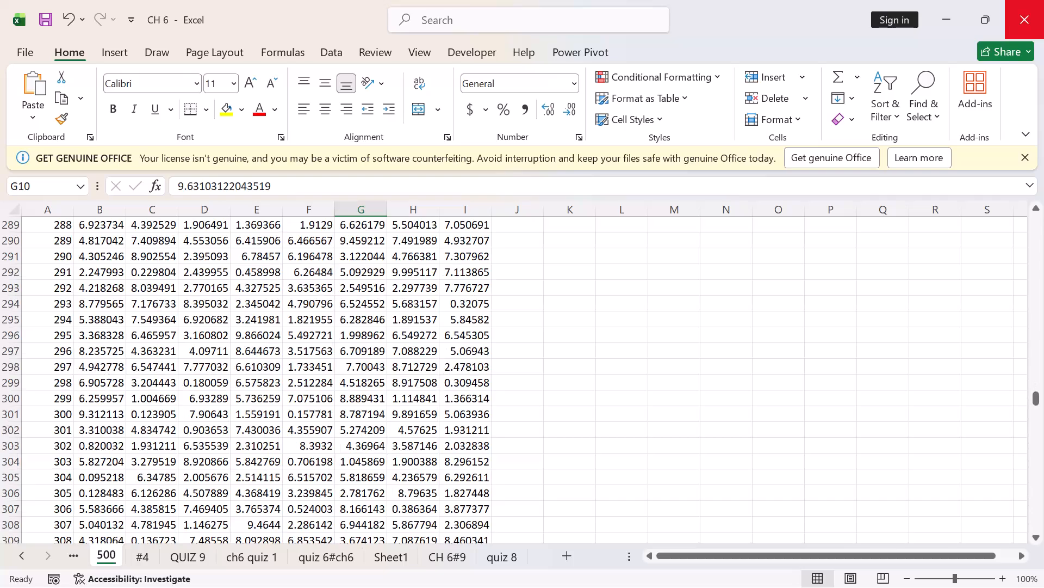
scroll(422, 336, "down", 20)
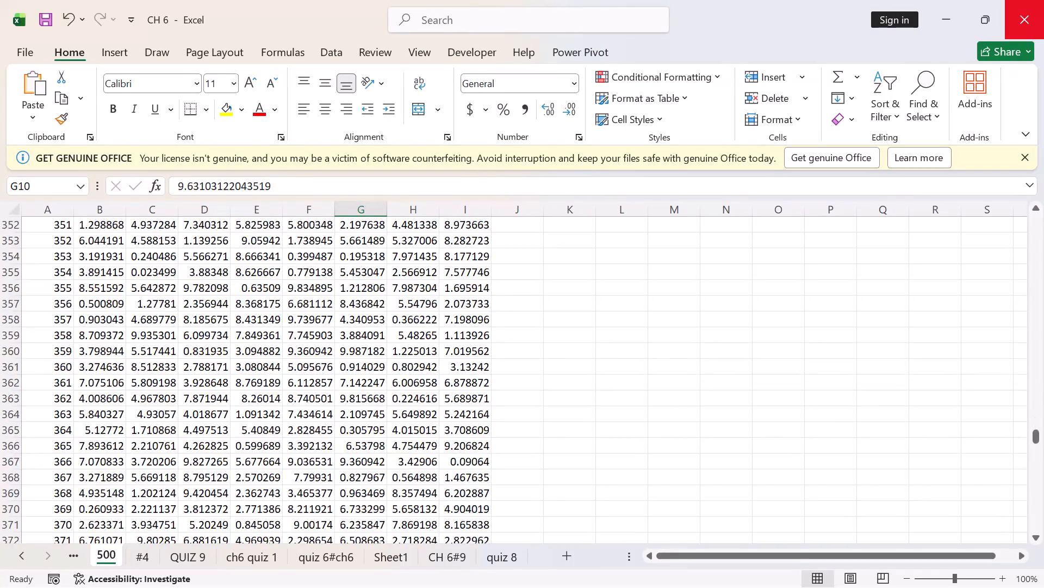
scroll(430, 333, "down", 20)
scroll(430, 333, "down", 2)
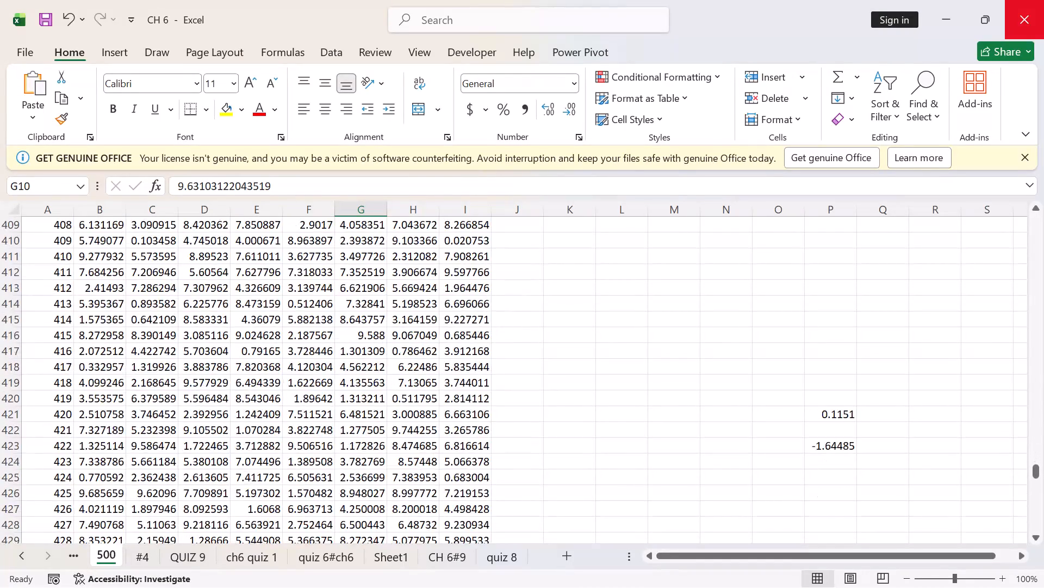
scroll(439, 333, "down", 5)
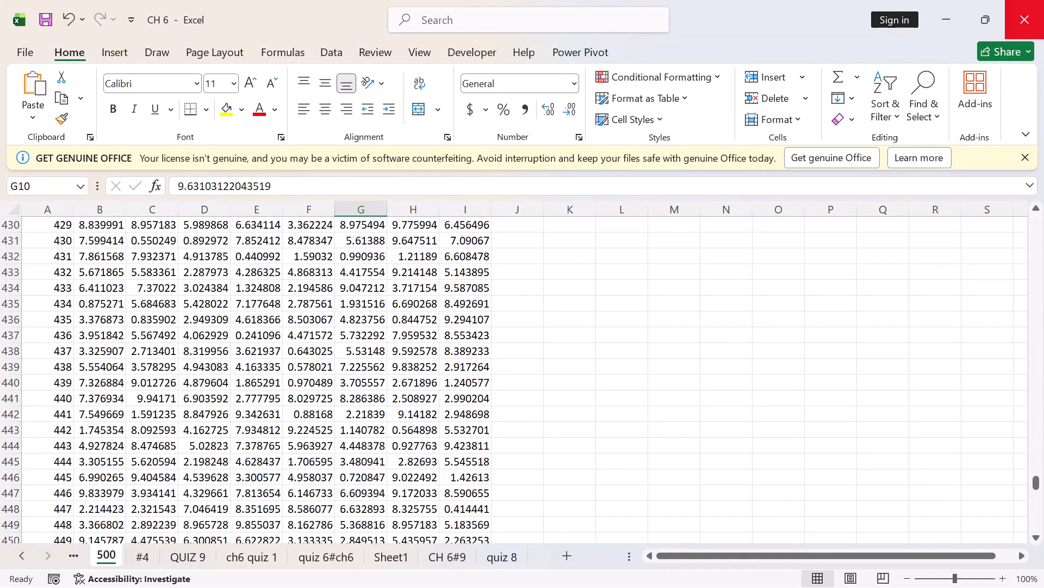
scroll(474, 334, "down", 3)
scroll(469, 338, "up", 8)
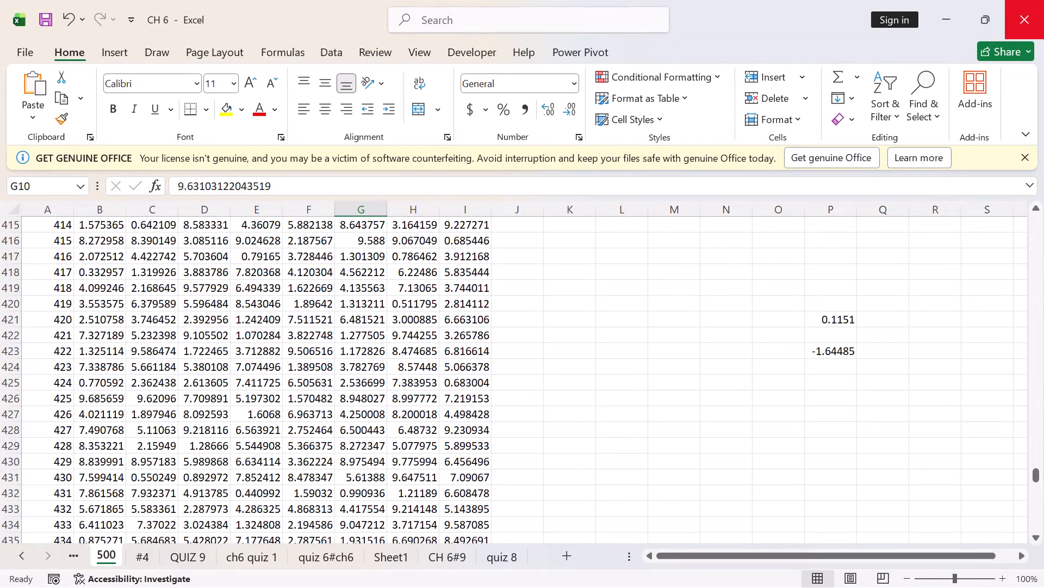
scroll(835, 338, "down", 7)
scroll(815, 354, "up", 7)
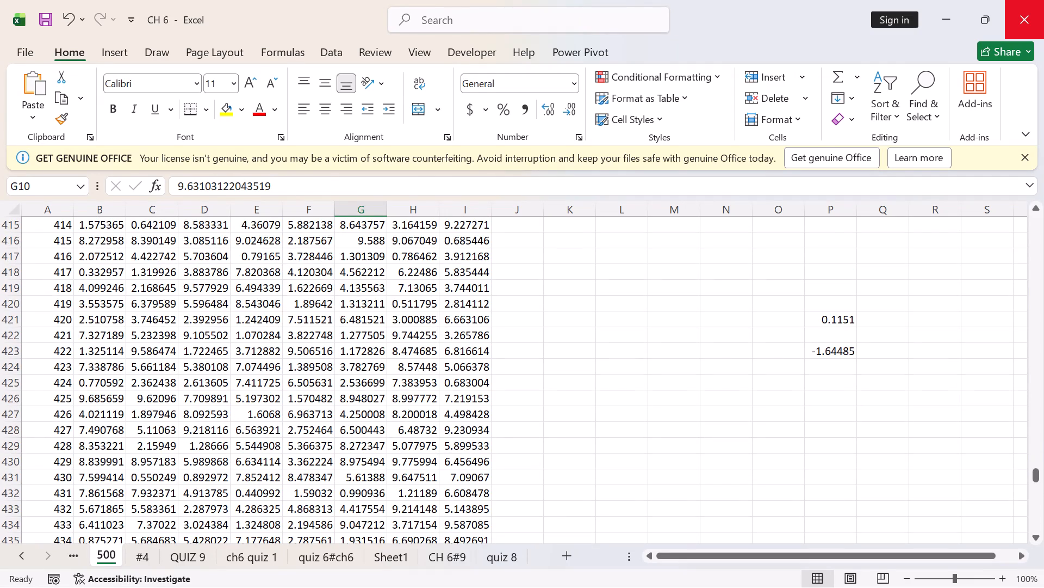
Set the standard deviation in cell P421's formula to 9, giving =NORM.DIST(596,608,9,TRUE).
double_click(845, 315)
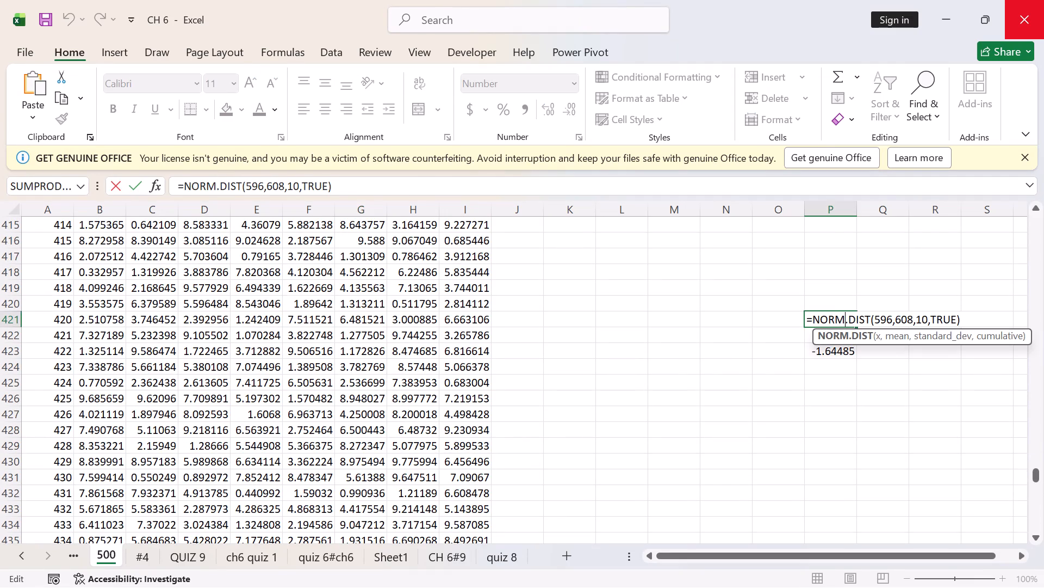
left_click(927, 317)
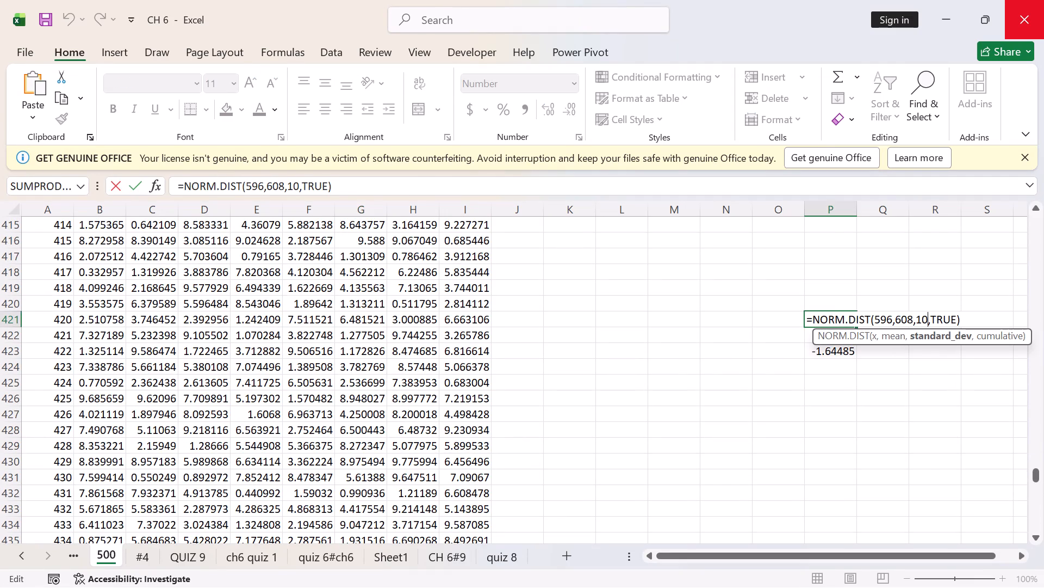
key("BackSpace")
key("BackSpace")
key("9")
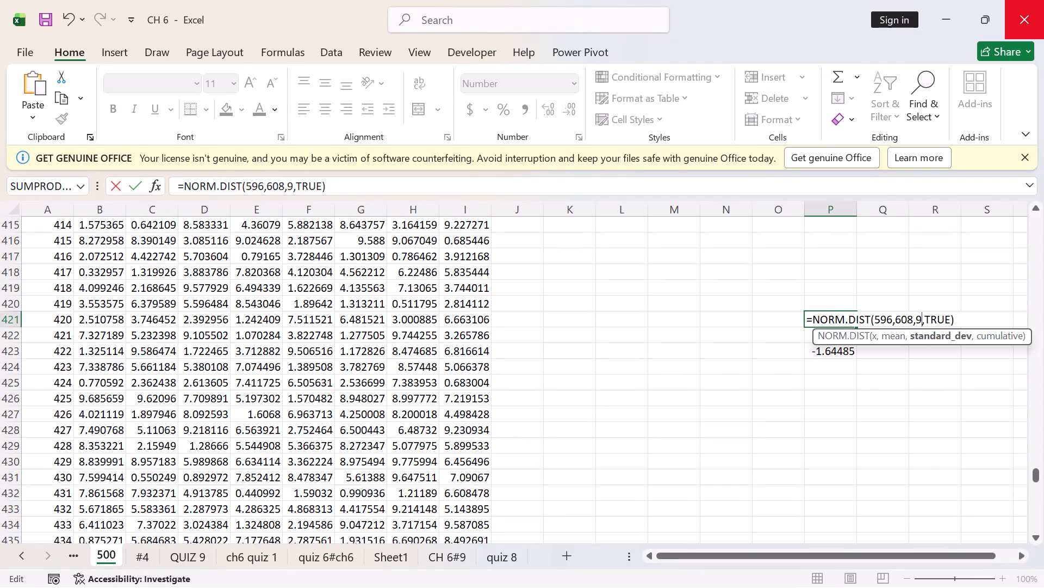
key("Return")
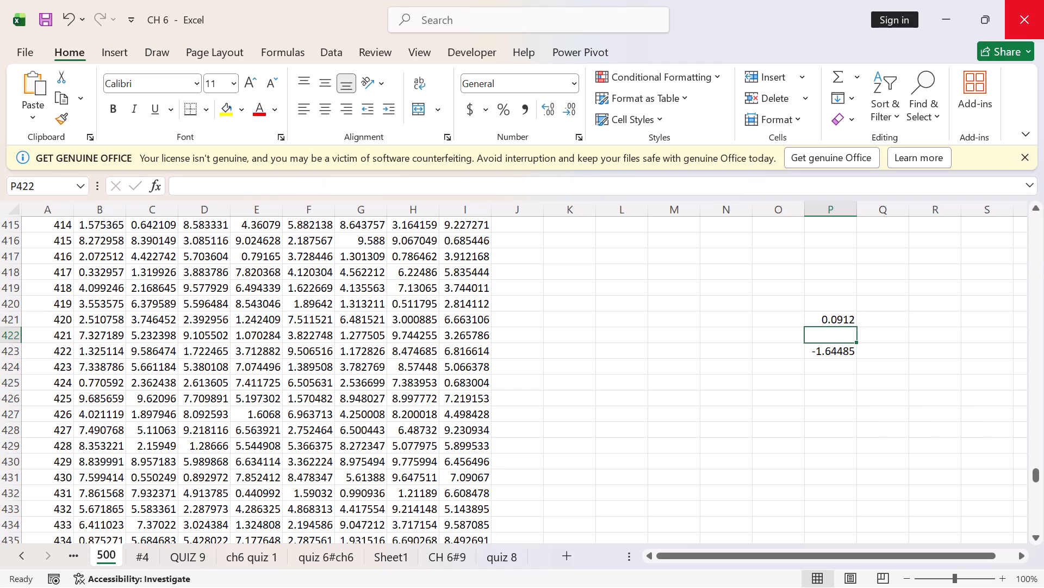
Set the standard deviation in cell P421's formula to 10 so it reads =NORM.DIST(596,608,10,TRUE).
double_click(856, 318)
double_click(851, 320)
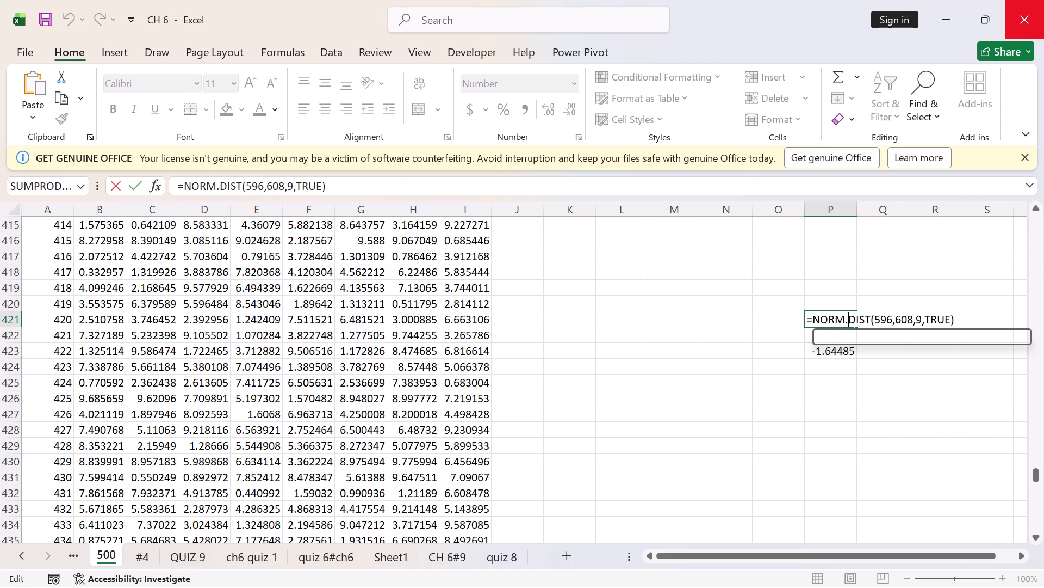
left_click(923, 318)
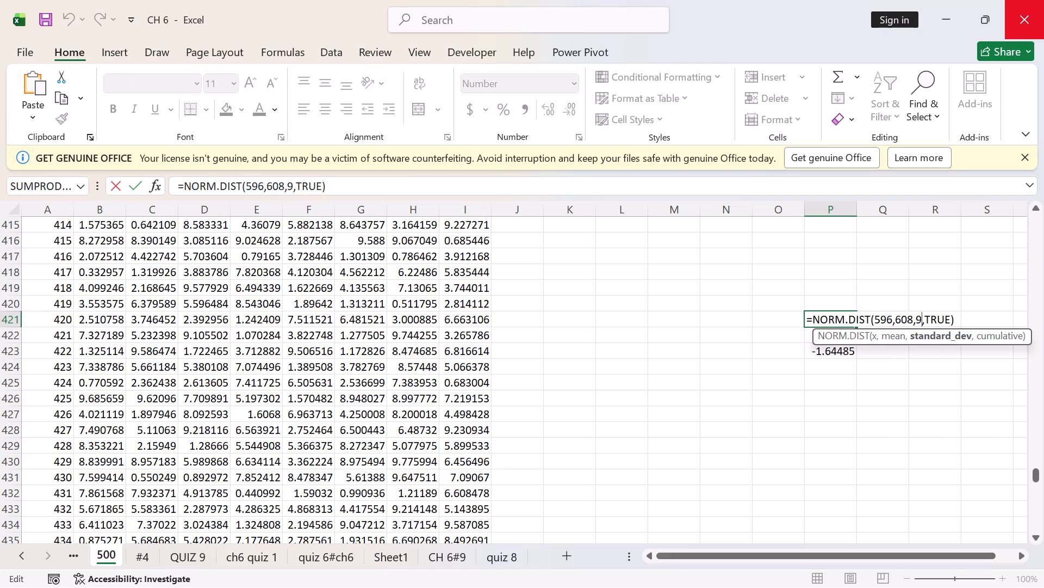
key("BackSpace")
type("10")
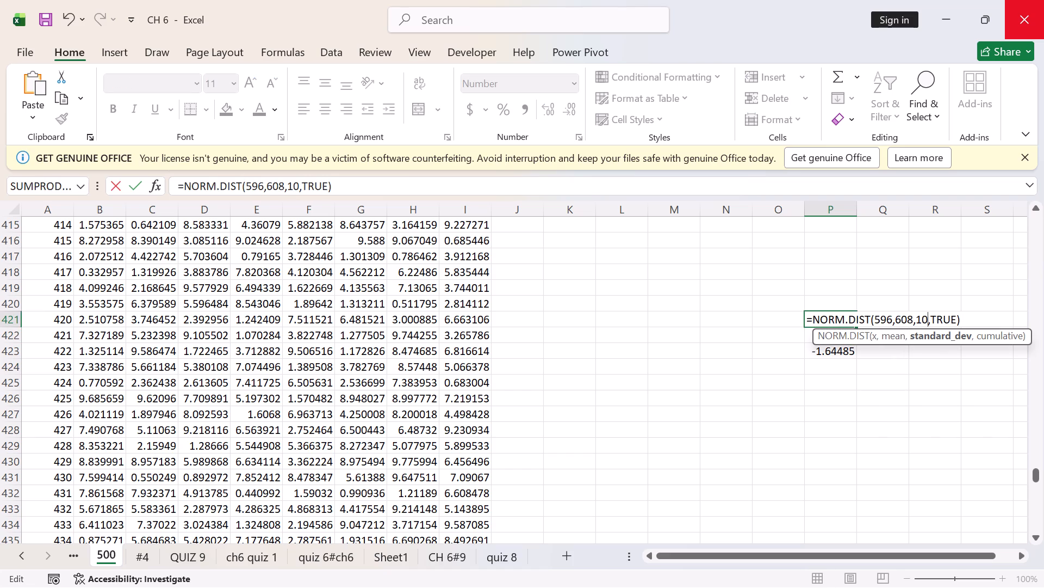
key("Return")
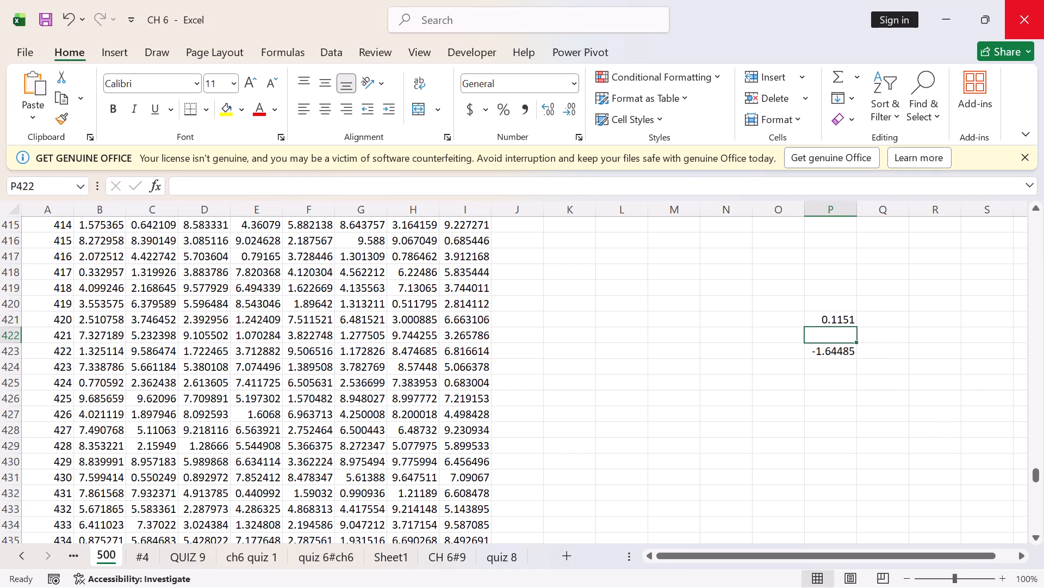
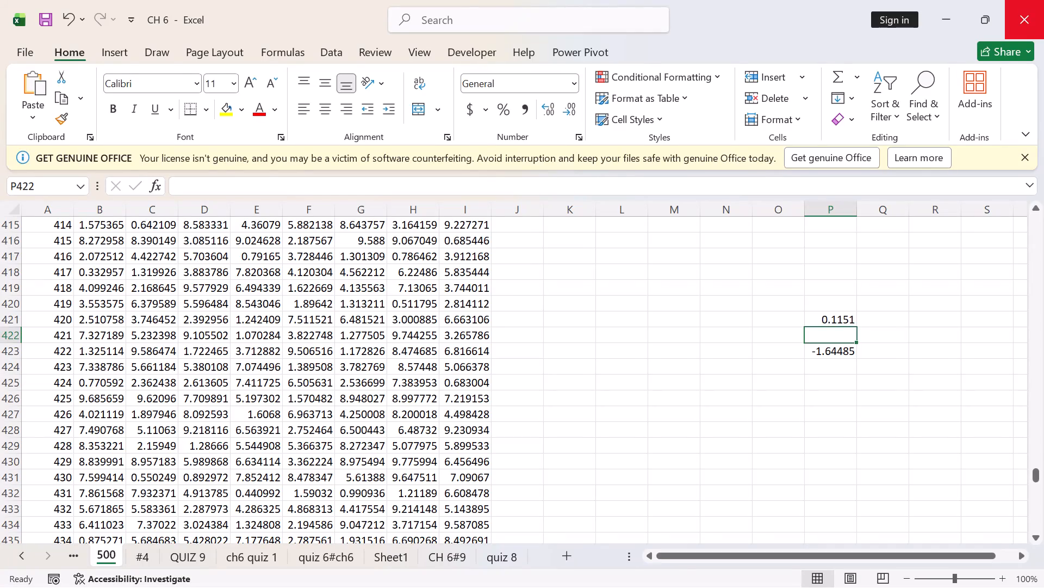
Check the formula behind the highlighted lower limit in cell I509, below the sample observations on the 500 sheet.
left_click(361, 385)
left_click(388, 364)
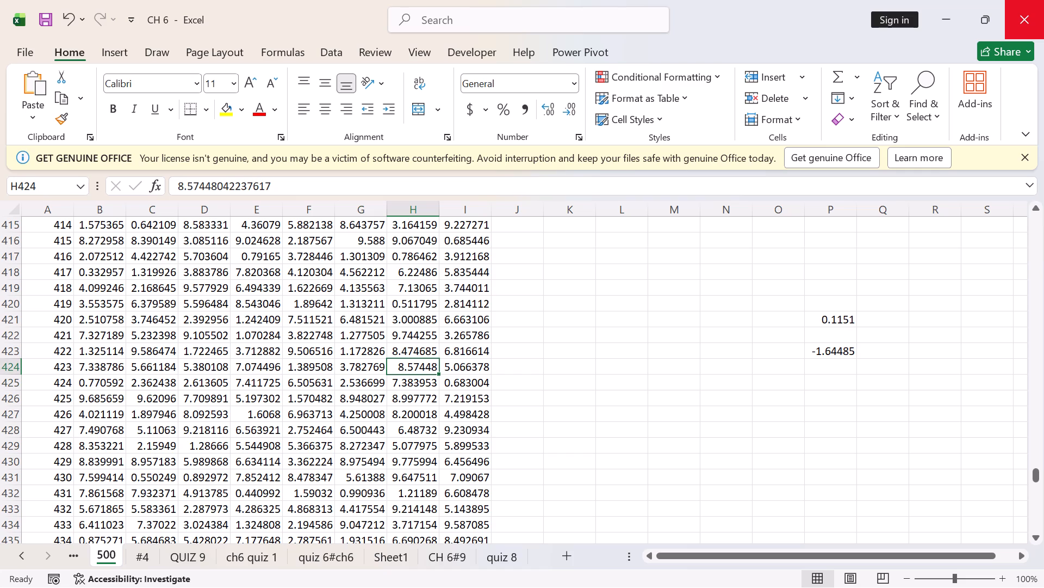
scroll(469, 299, "up", 2)
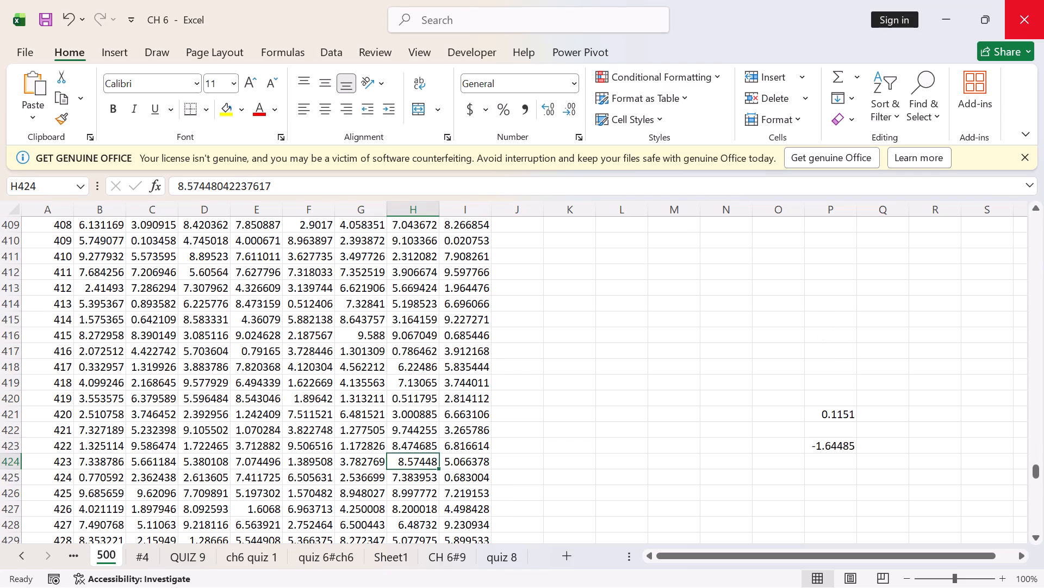
scroll(386, 342, "down", 5)
scroll(315, 433, "down", 14)
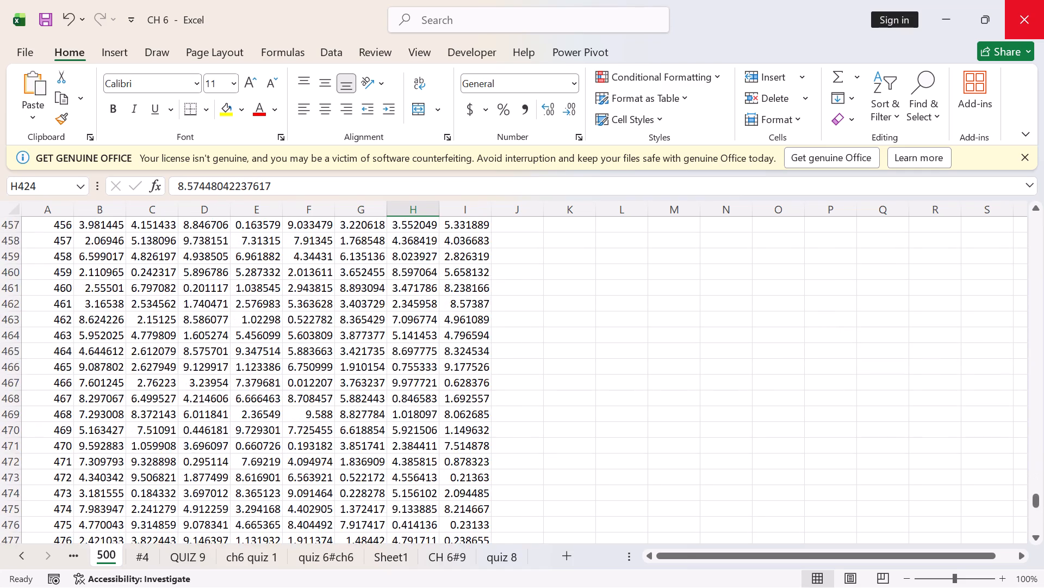
scroll(351, 408, "down", 13)
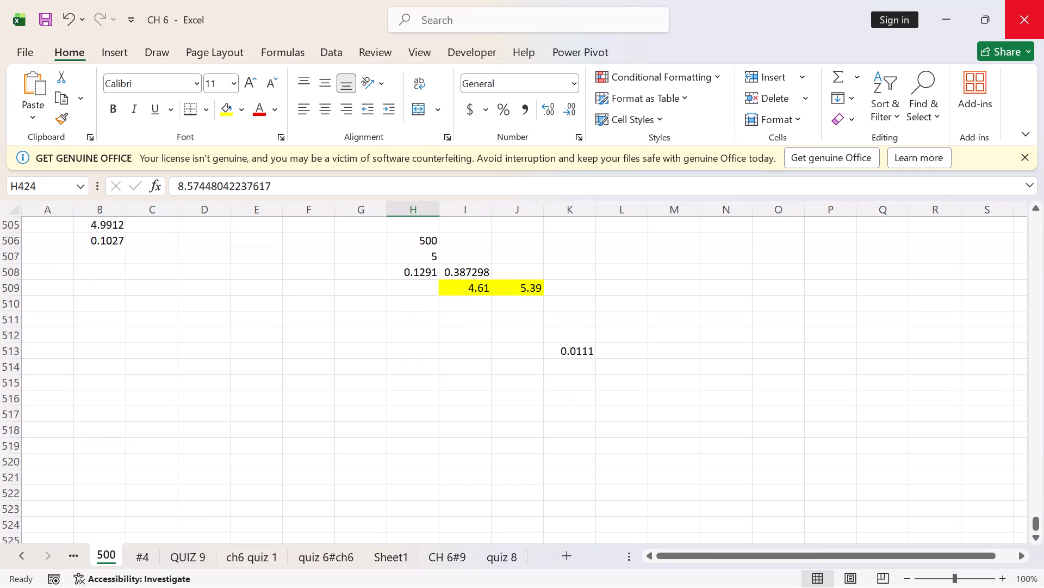
double_click(478, 285)
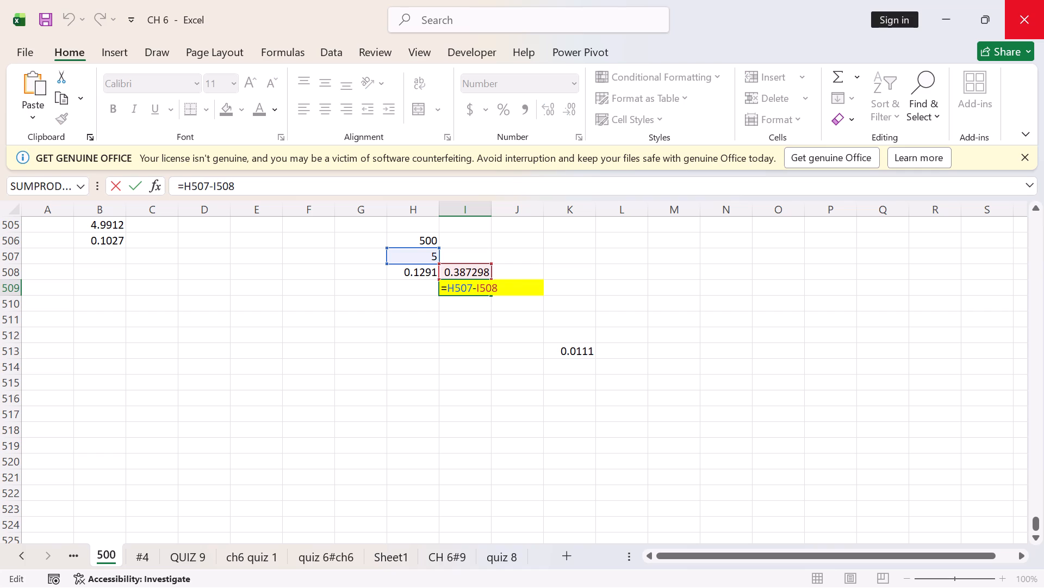
key("Return")
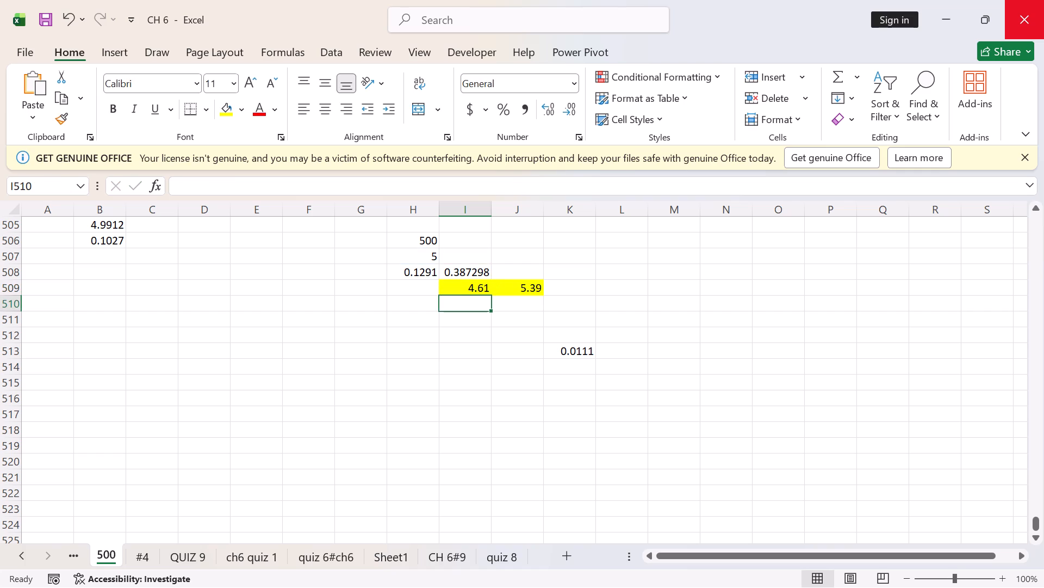
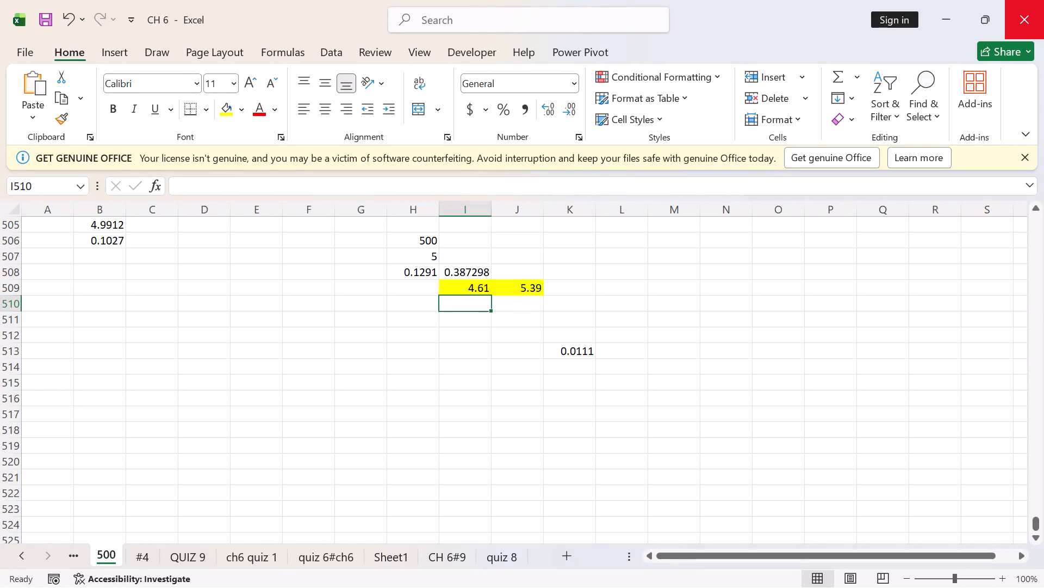
Check the formula behind the highlighted upper limit in cell J509, beside the lower limit on the 500 sheet.
double_click(537, 289)
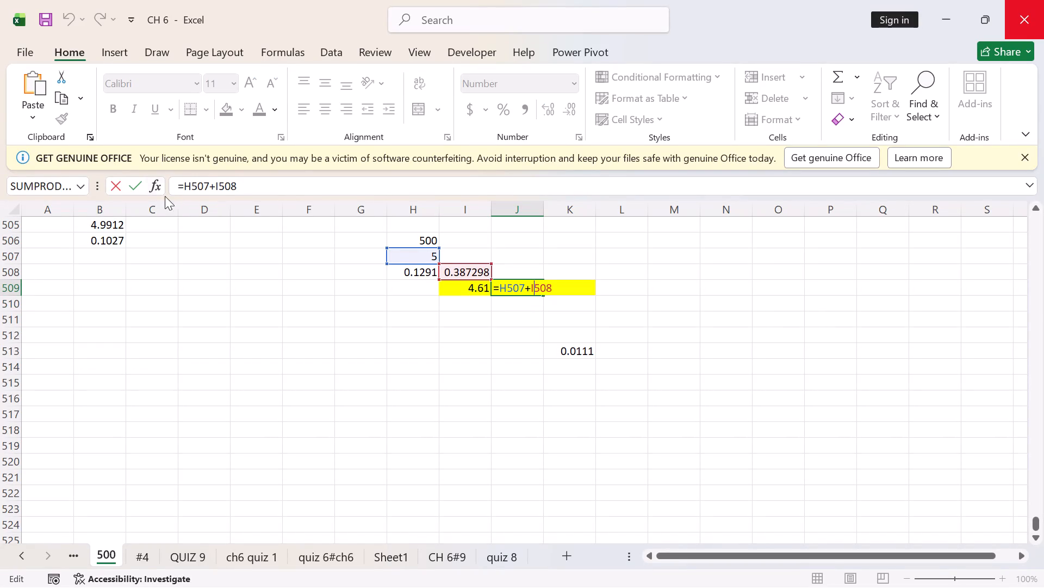
left_click(142, 181)
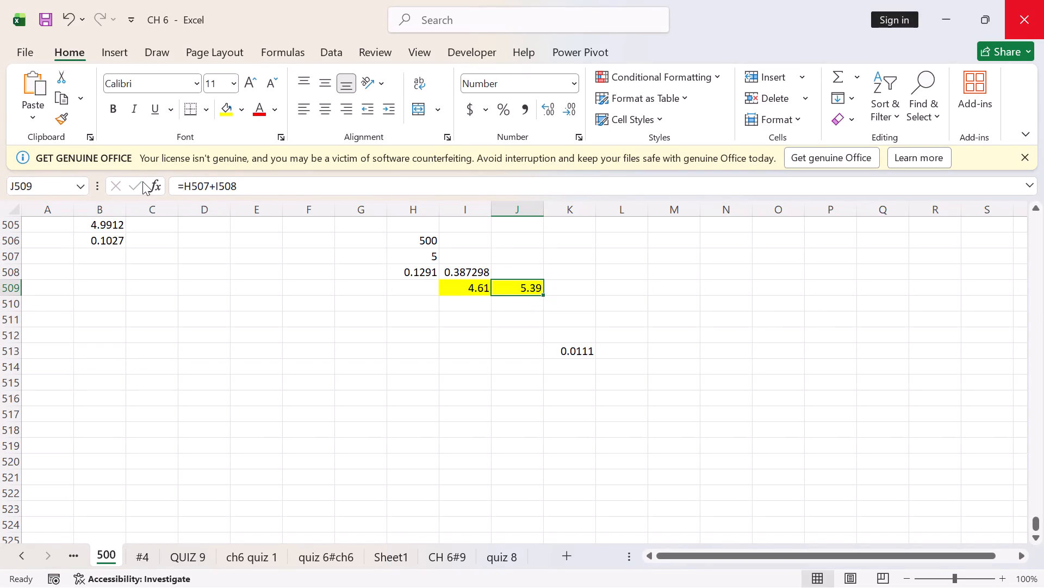
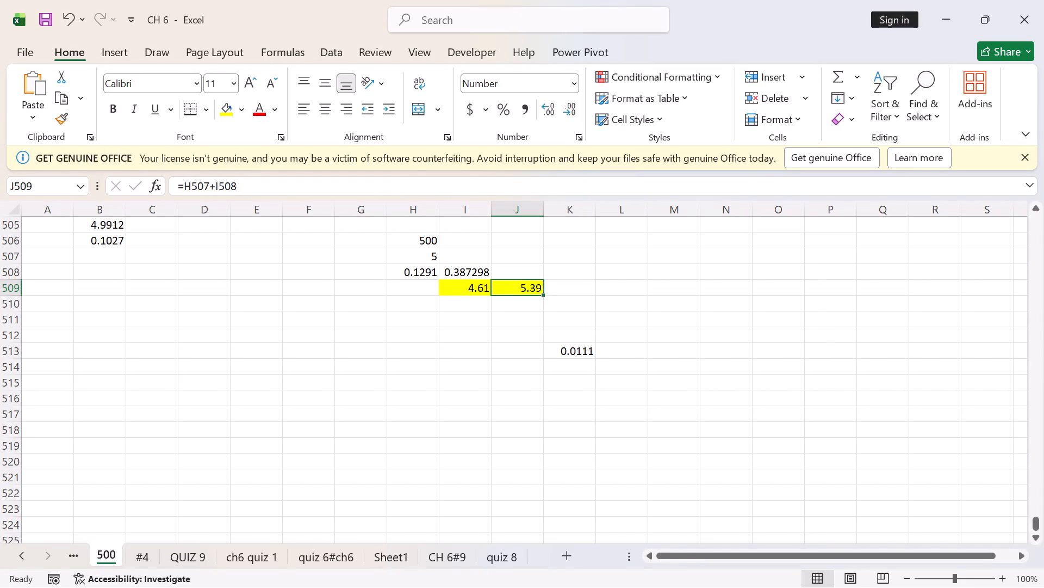
On the #4 sheet, check the normal distribution formulas behind the two highlighted probabilities in cells L8 and L9.
left_click(138, 554)
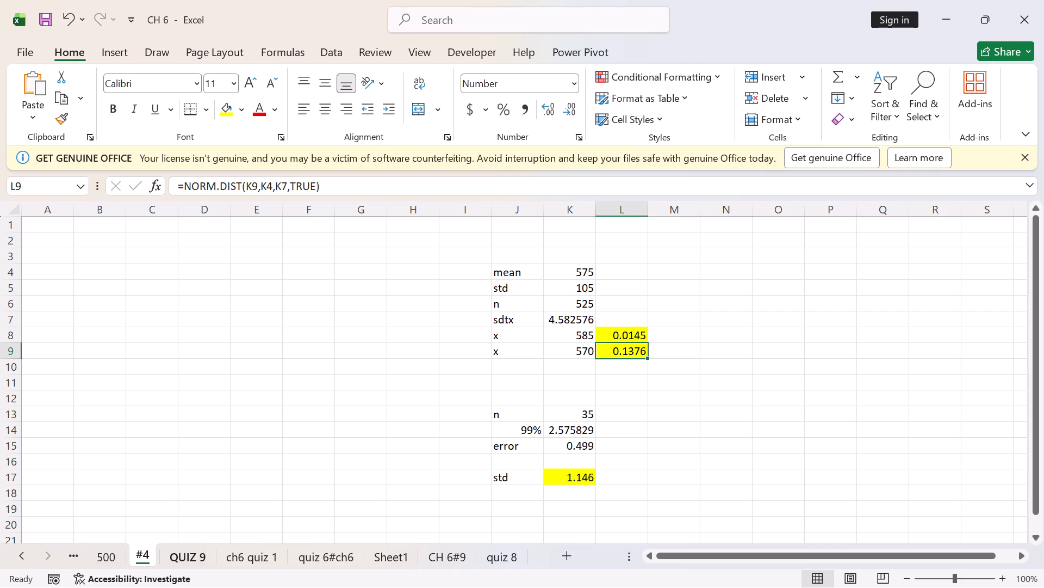
double_click(616, 330)
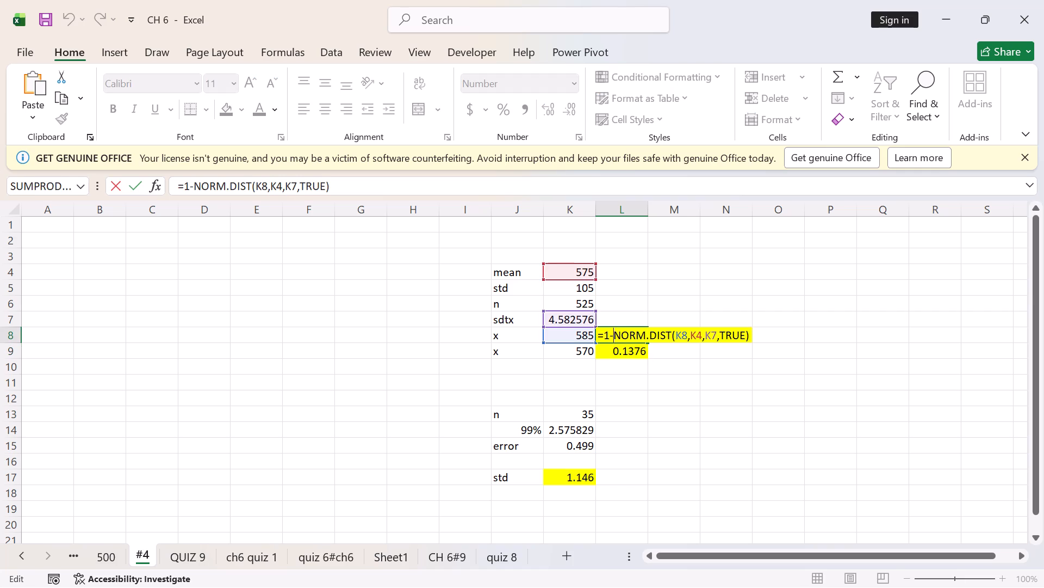
key("Return")
double_click(635, 351)
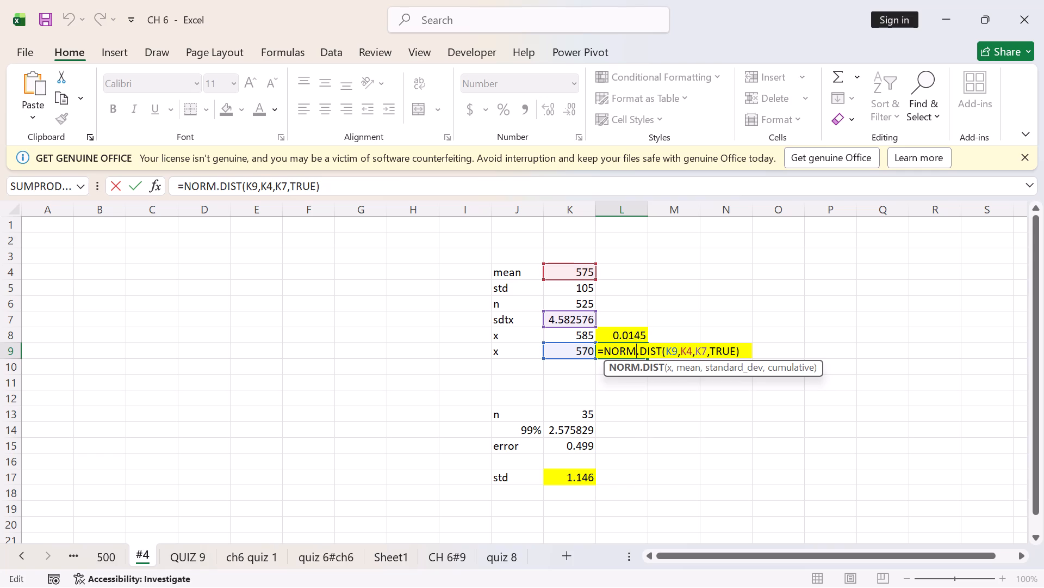
left_click(134, 185)
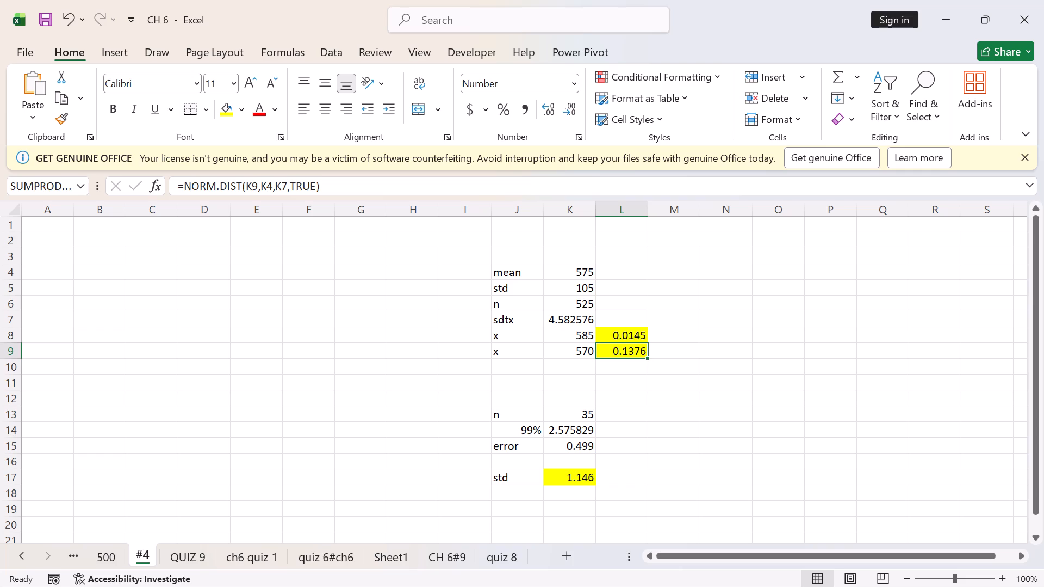
Check the formula behind the highlighted standard deviation in cell K17 on the #4 sheet.
double_click(580, 477)
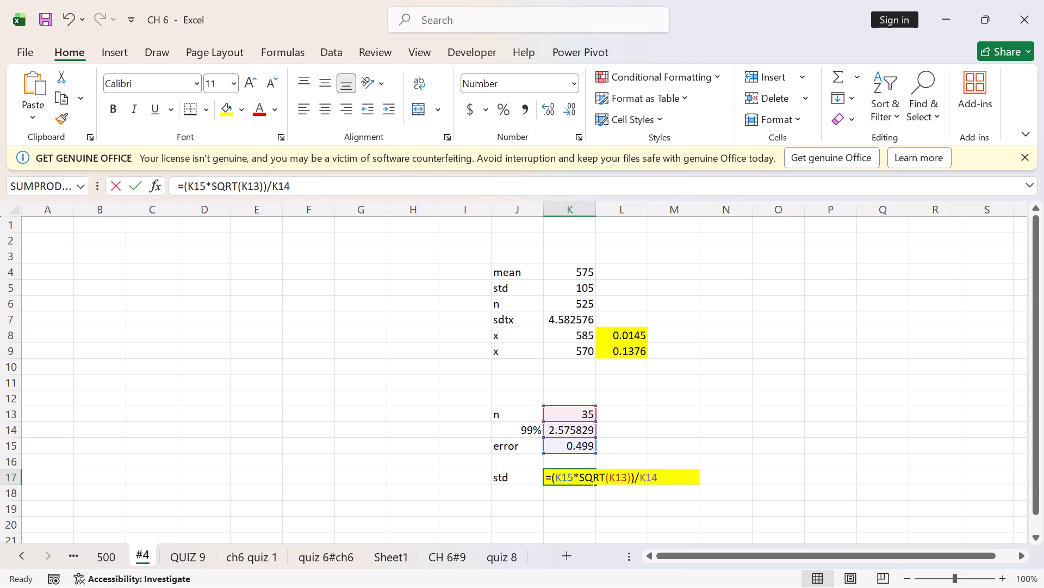
left_click(135, 180)
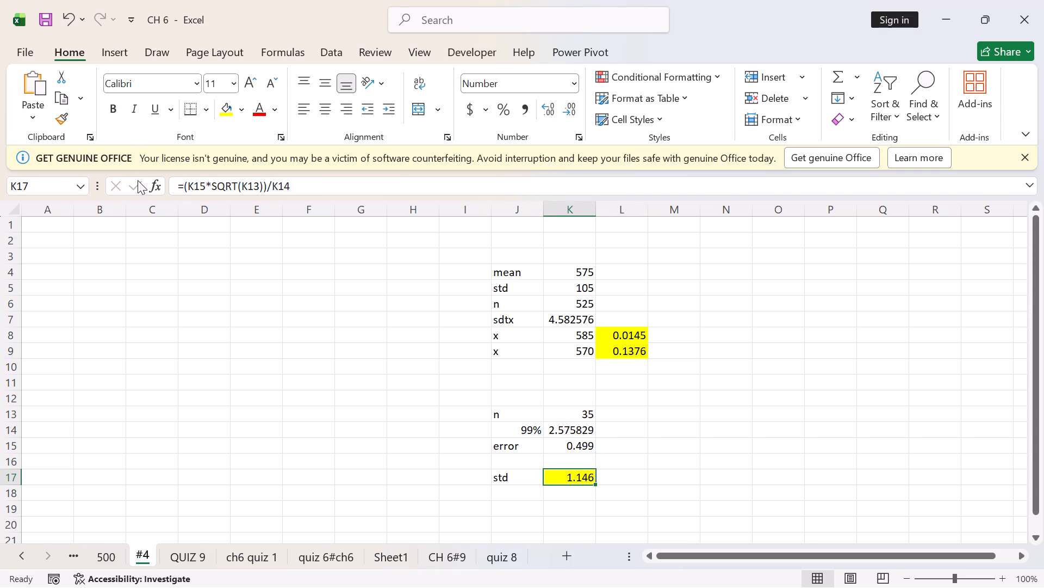
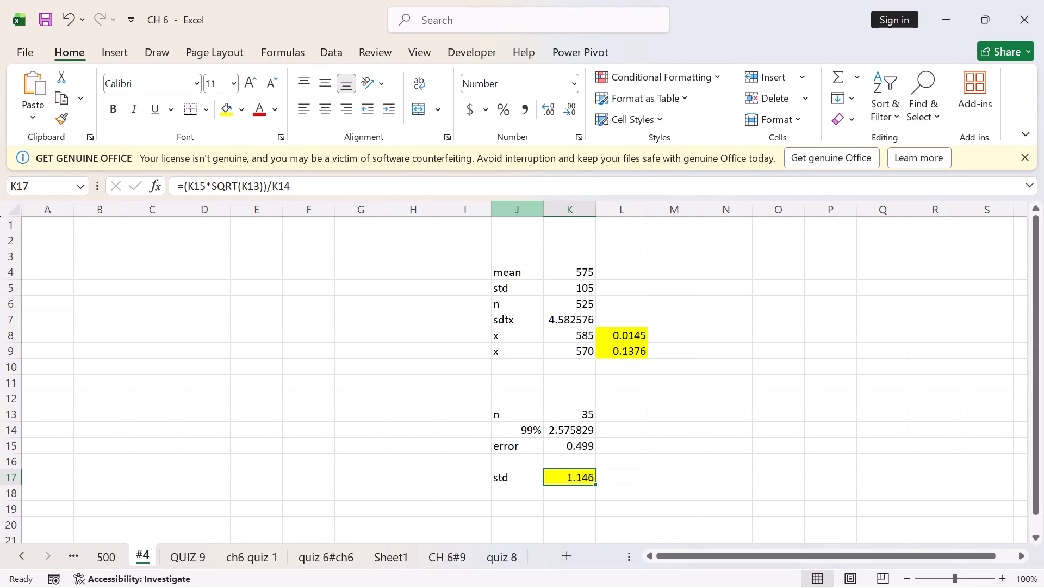
Recheck the normal distribution formula behind the highlighted probability in cell L9, leaving it as it is.
double_click(638, 353)
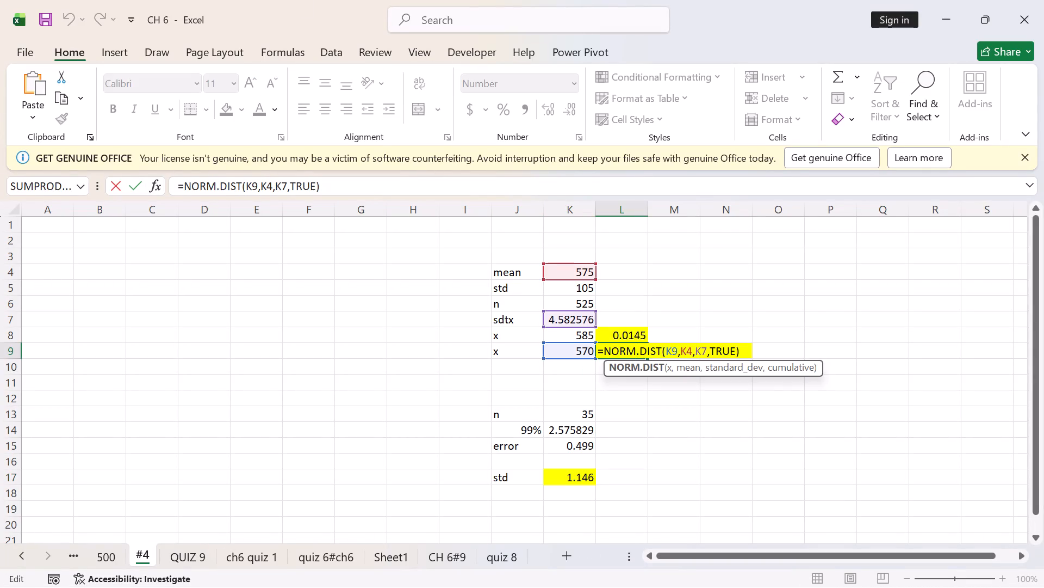
left_click(130, 180)
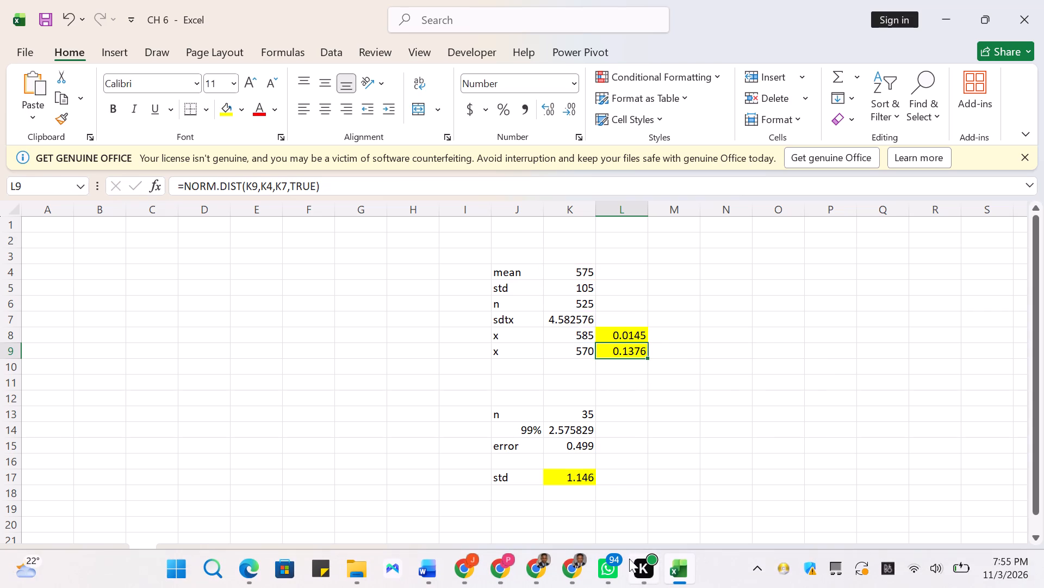
left_click(429, 280)
Reopen the formula behind the highlighted standard deviation in cell K17 to examine the cells it references.
scroll(570, 436, "down", 2)
double_click(582, 384)
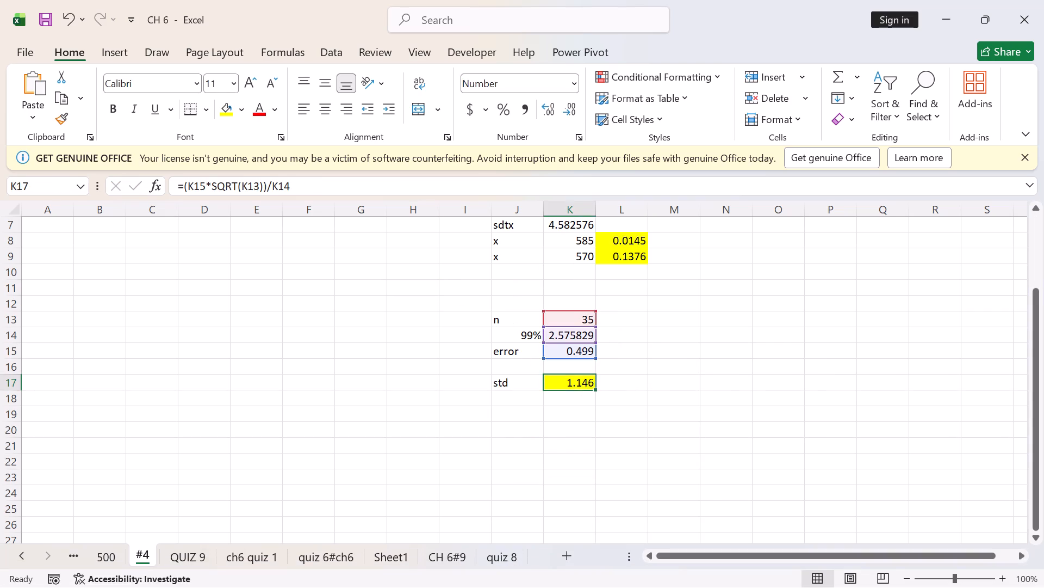
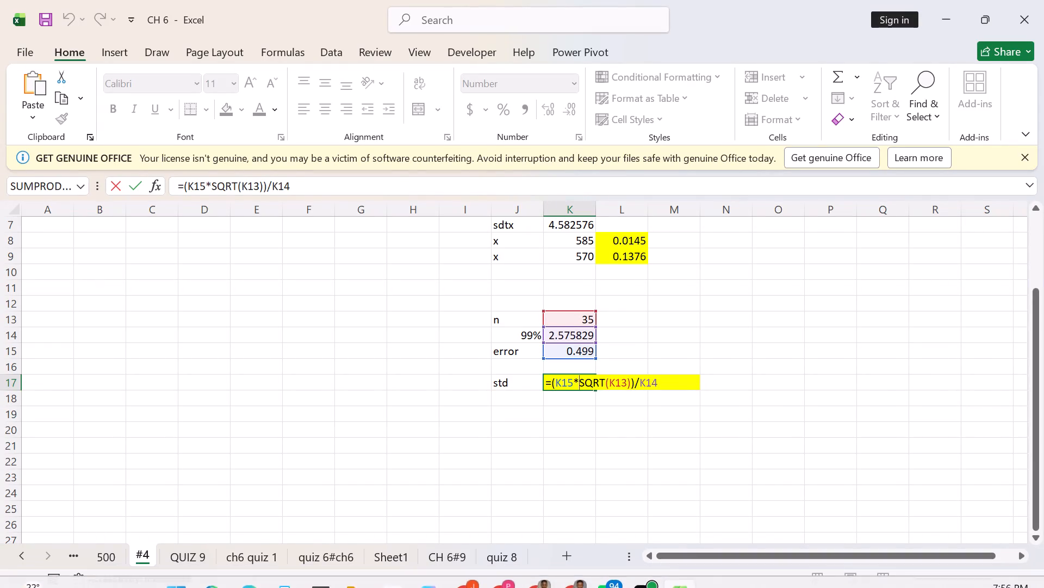
Close the standard deviation formula in cell K17 of sheet #4, leaving it as it is.
left_click(138, 186)
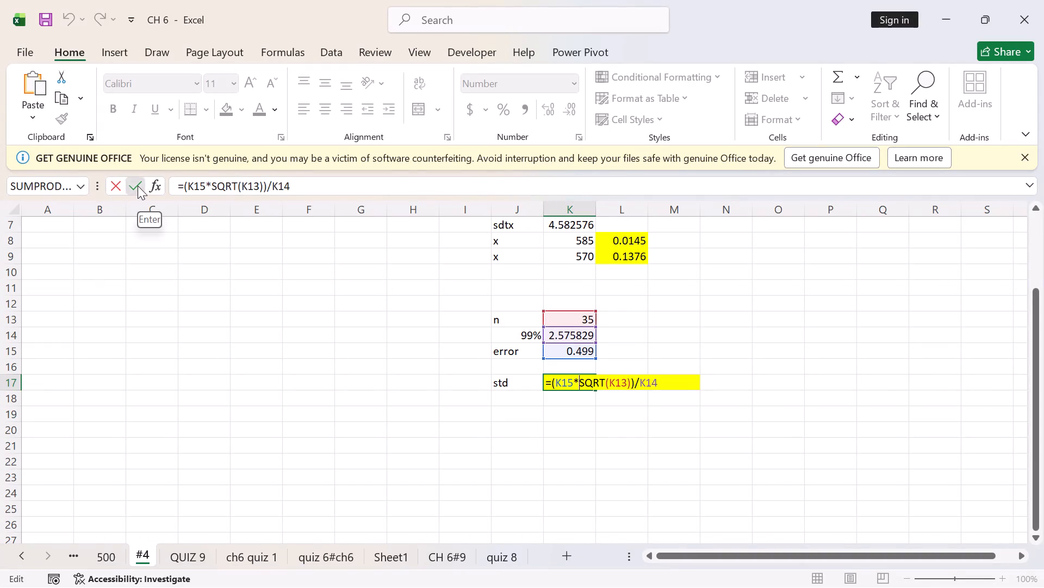
scroll(629, 405, "down", 1)
scroll(505, 414, "up", 1)
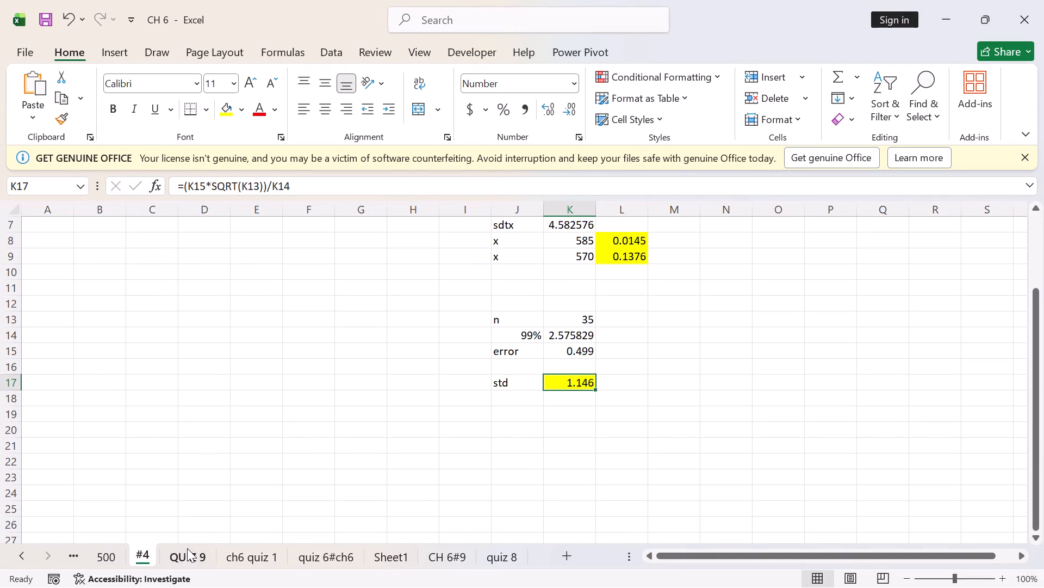
On the QUIZ 9 sheet, examine the formula in cell D47 and the cells it references, leaving it as it is.
left_click(184, 550)
scroll(208, 410, "down", 1)
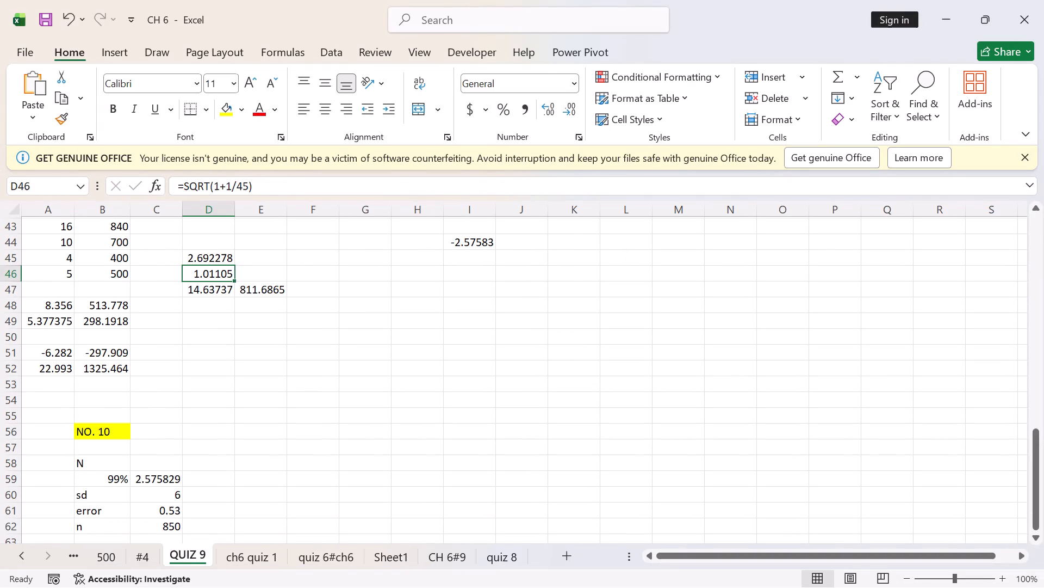
scroll(275, 293, "up", 1)
left_click(204, 335)
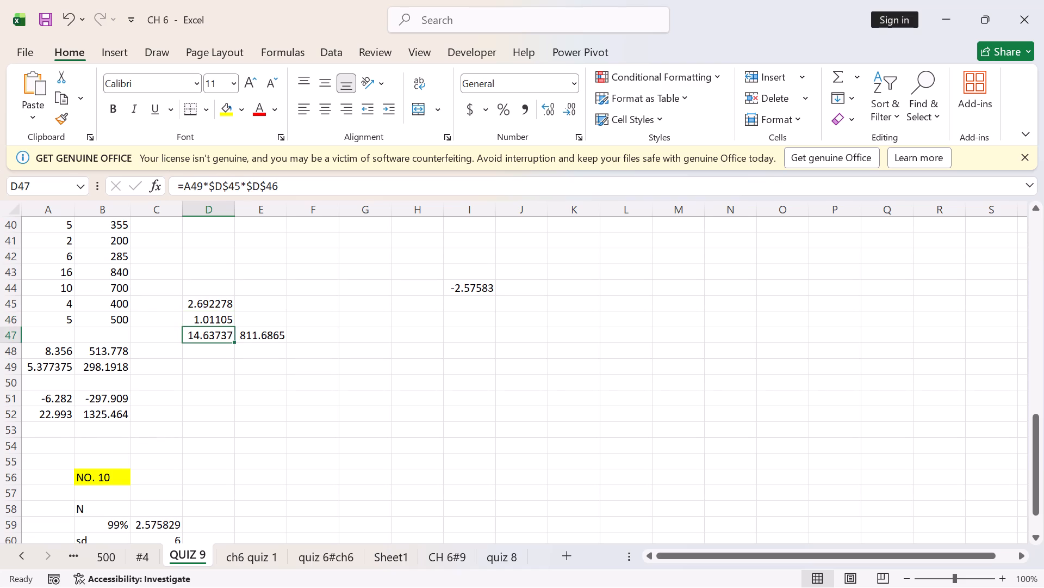
double_click(204, 335)
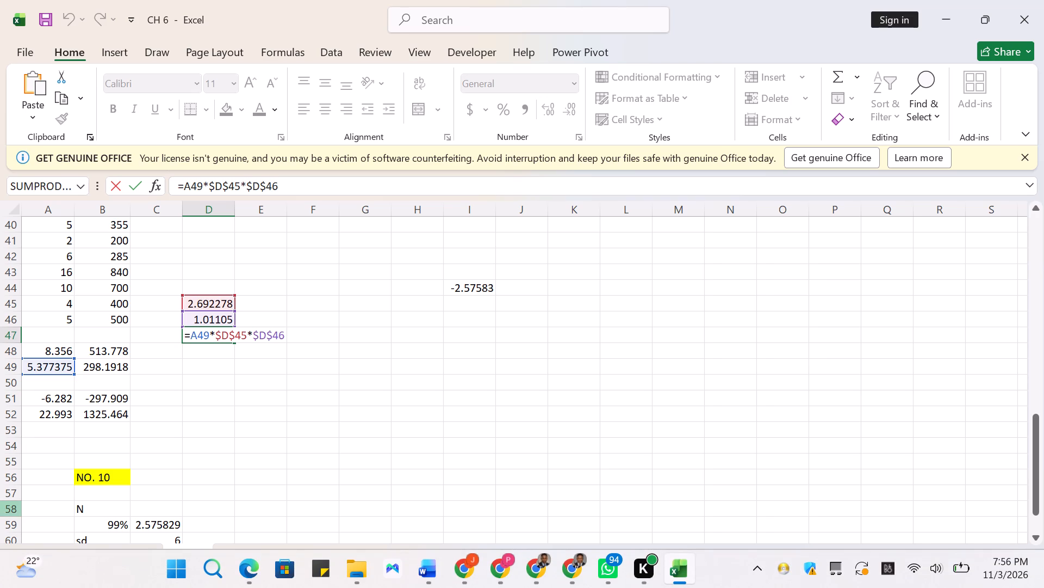
key("Return")
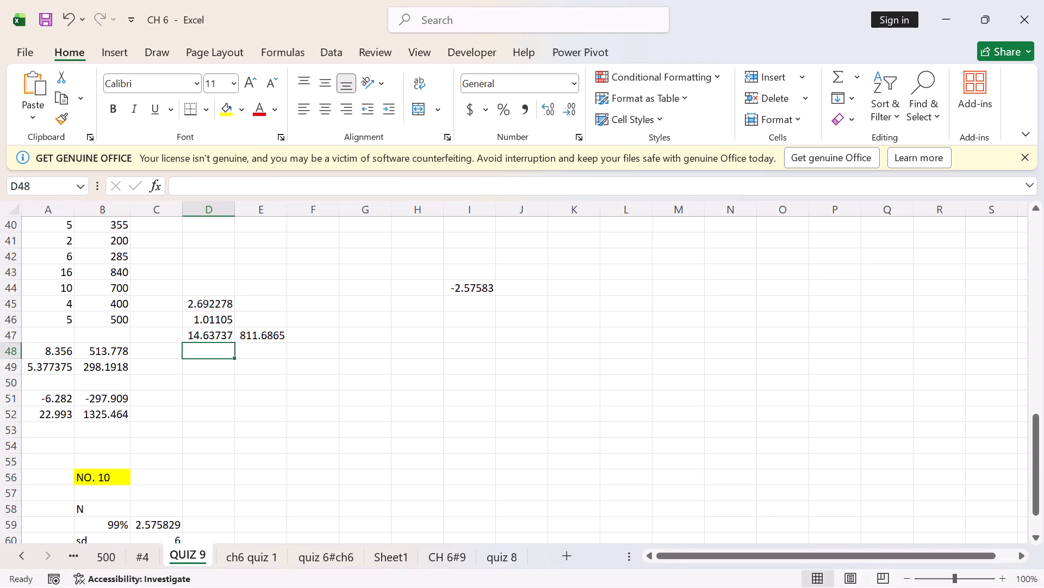
Examine the inverse standard normal formula in cell I44 of the QUIZ 9 sheet, leaving it as it is.
left_click(476, 295)
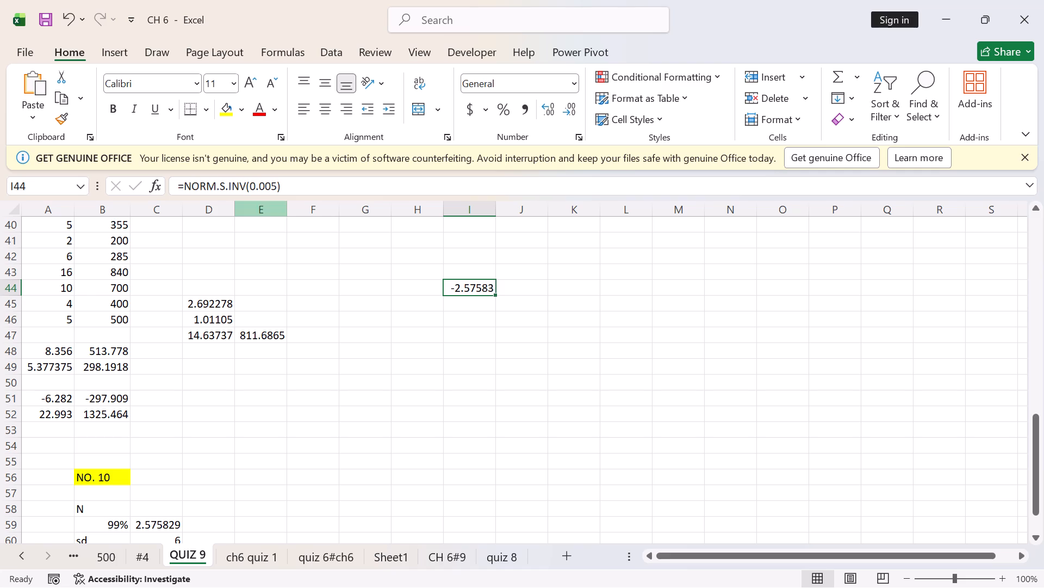
left_click(467, 293)
double_click(467, 288)
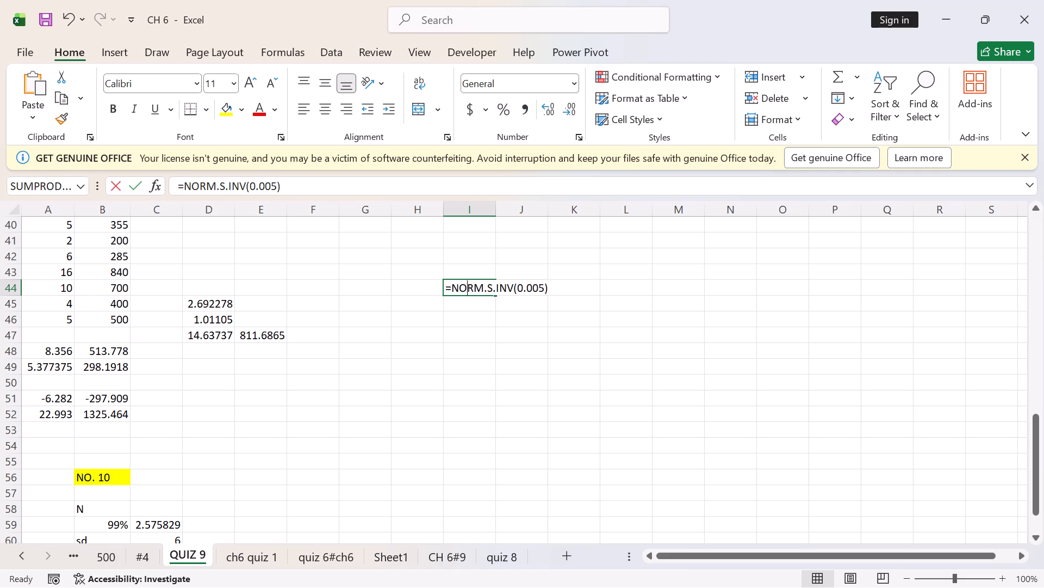
left_click(134, 187)
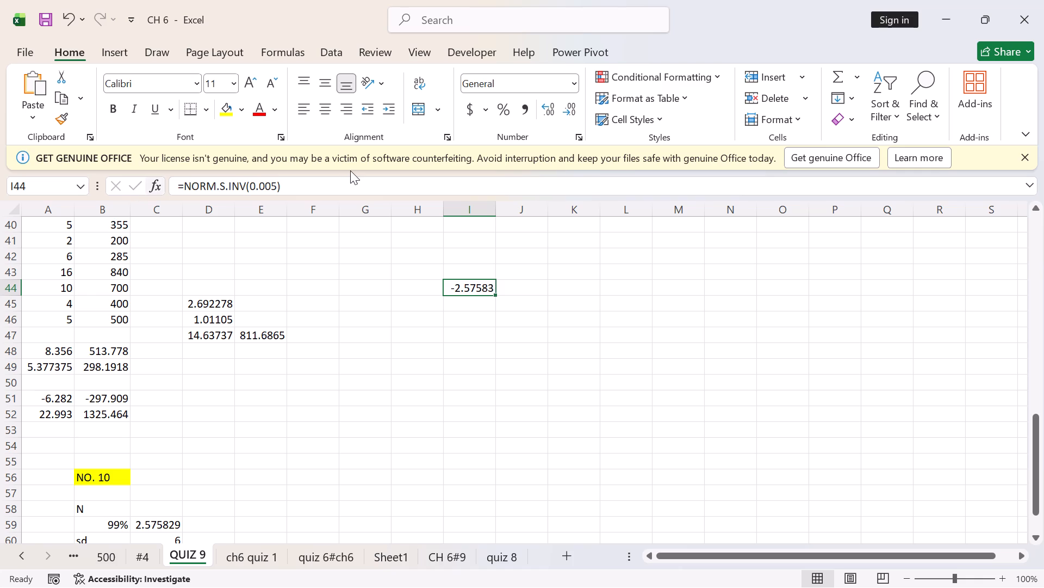
Look over the NO. 10 block on the QUIZ 9 sheet, with its 99%, sd, error and n rows.
scroll(436, 349, "down", 5)
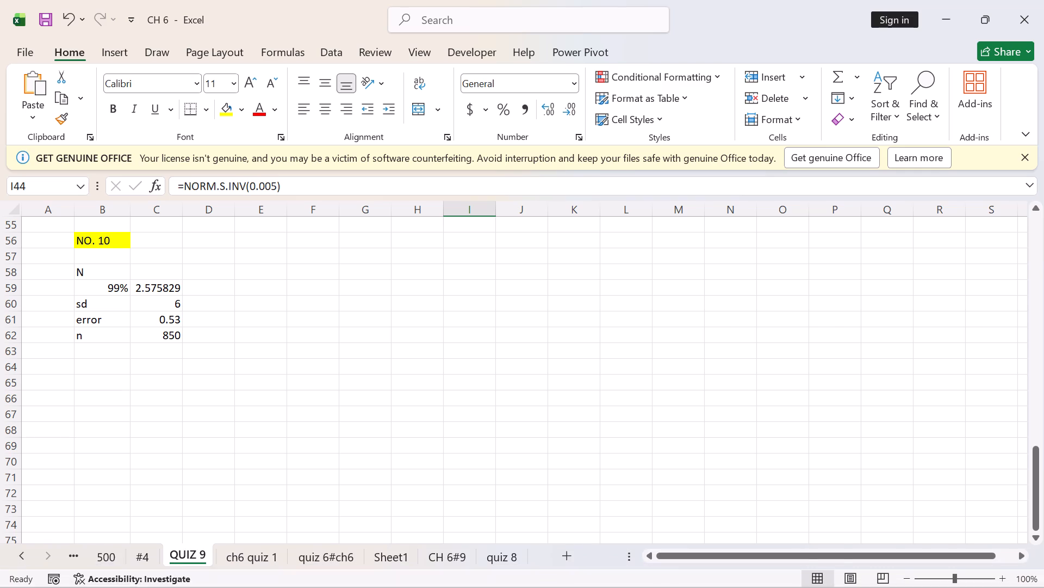
scroll(302, 367, "down", 1)
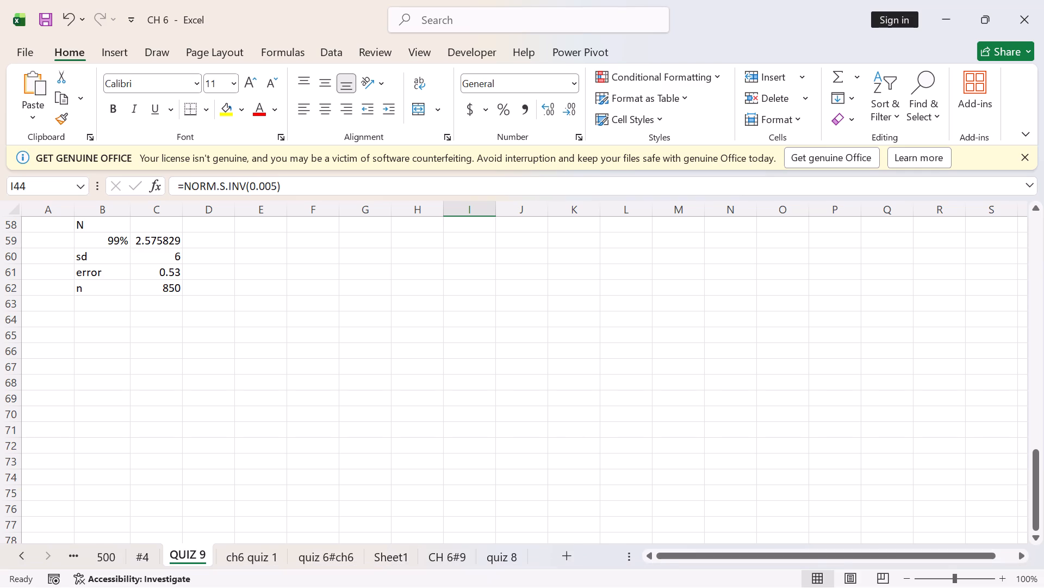
left_click(302, 334)
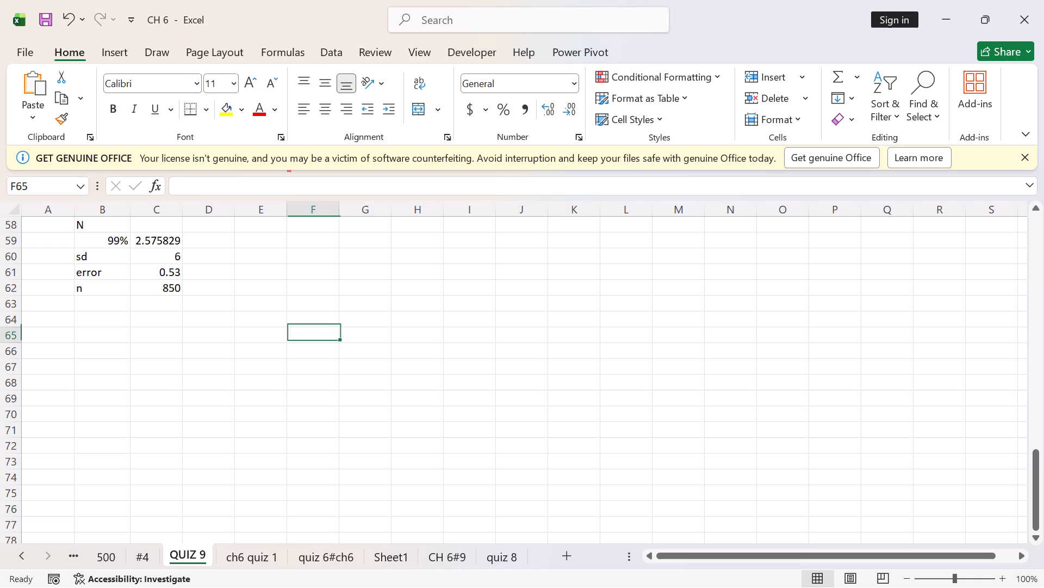
left_click(566, 396)
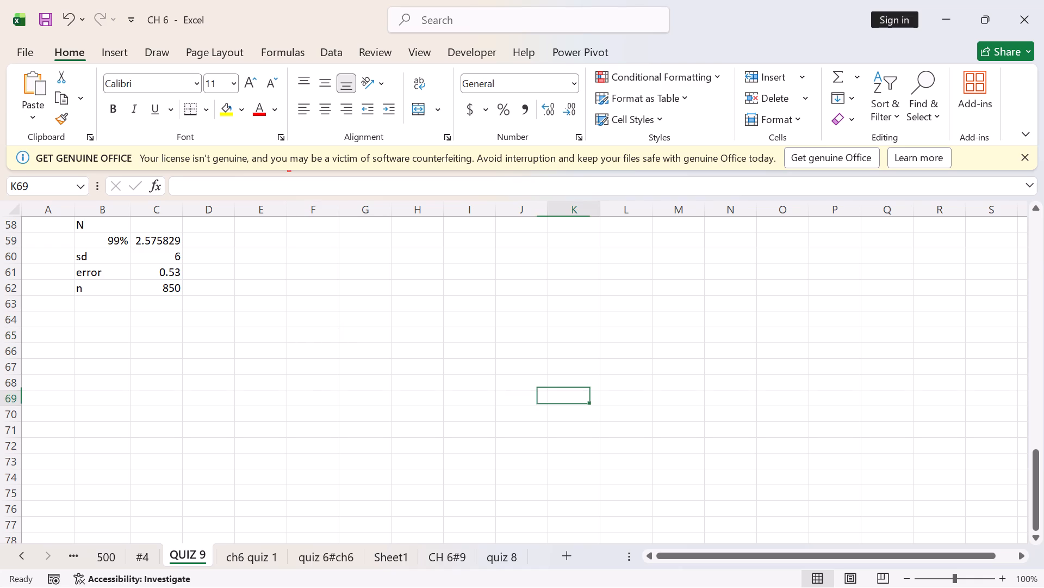
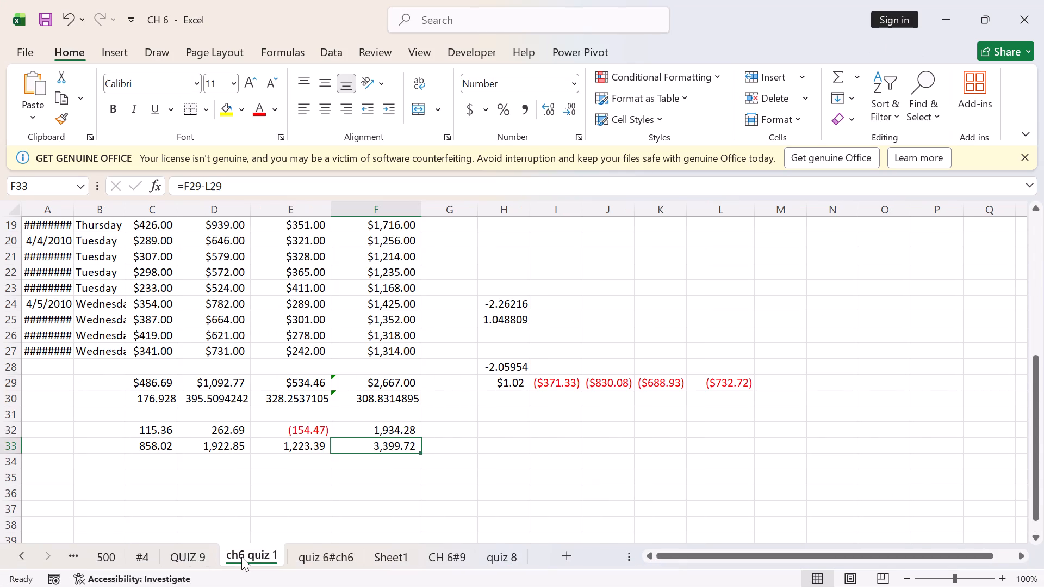
scroll(413, 437, "up", 11)
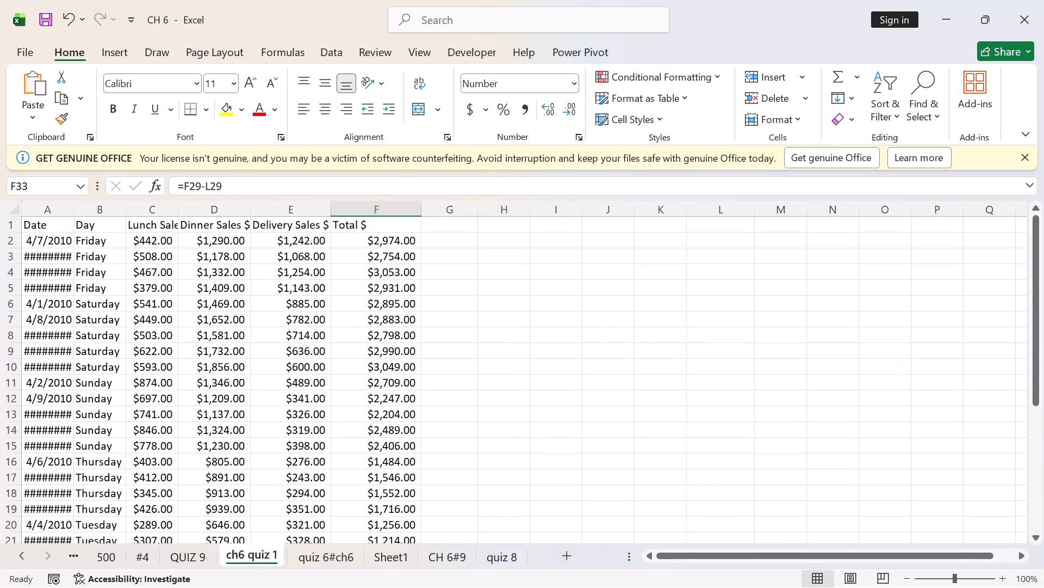
scroll(387, 446, "down", 7)
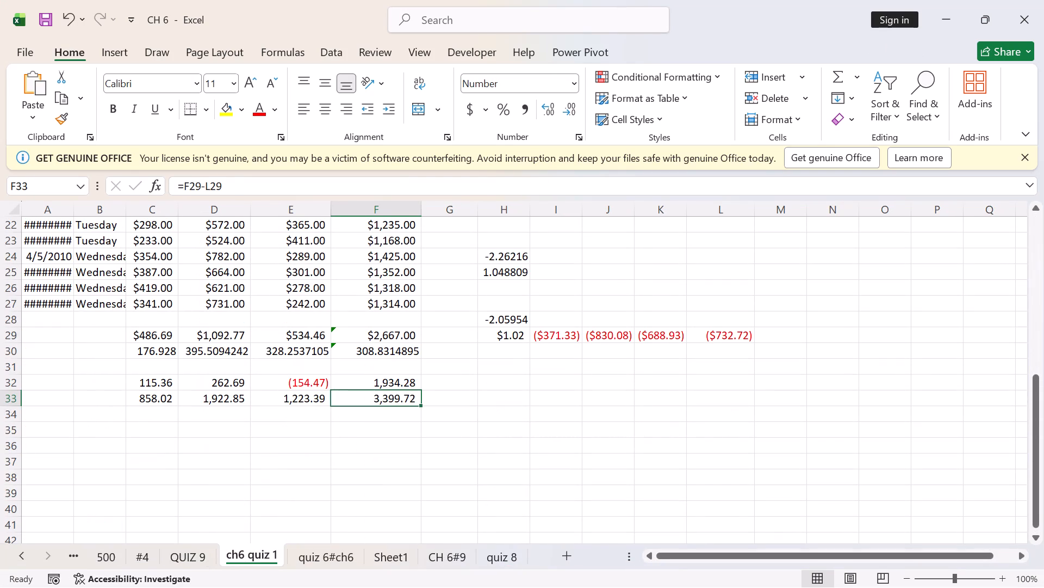
left_click(565, 338)
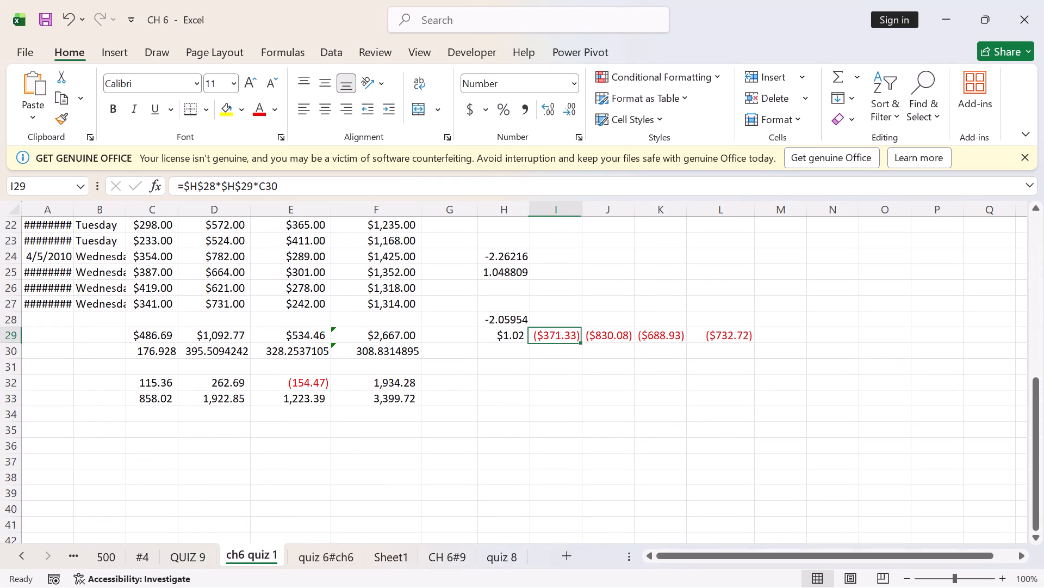
double_click(557, 335)
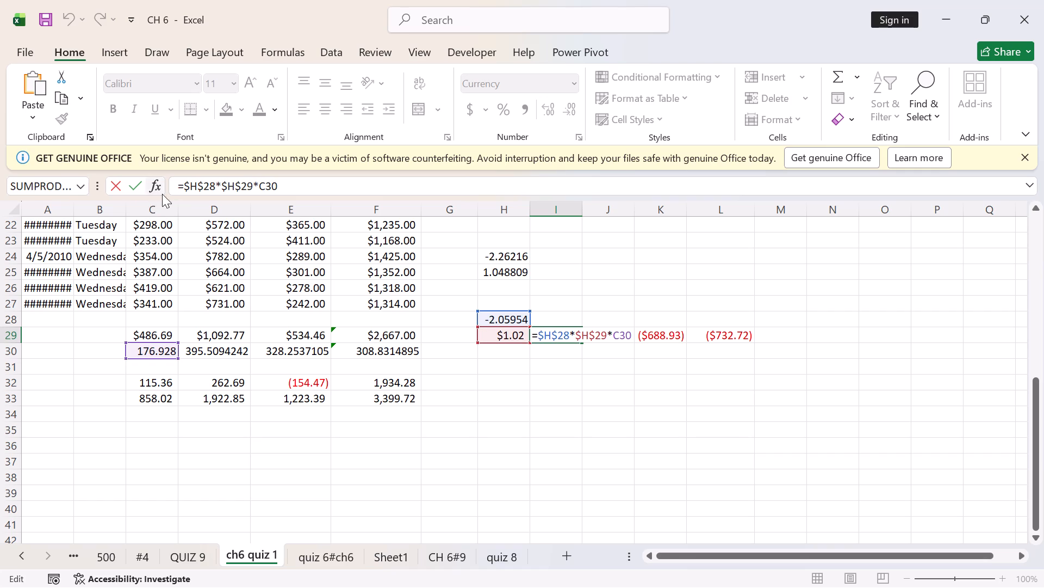
left_click(136, 190)
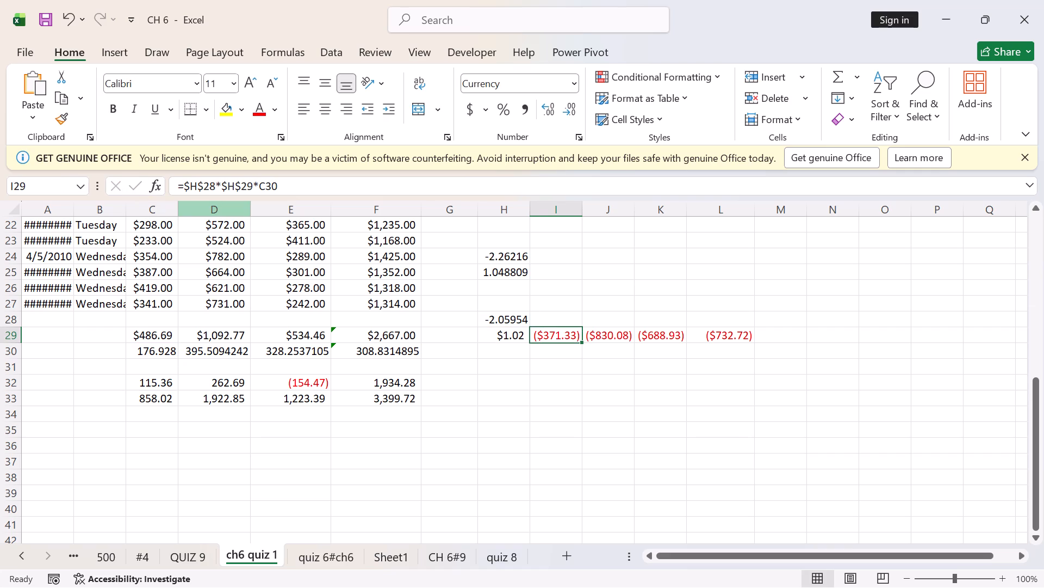
Examine the formulas in cells E32, D29 and C33 of the ch6 quiz 1 sheet, leaving them as they are.
double_click(303, 381)
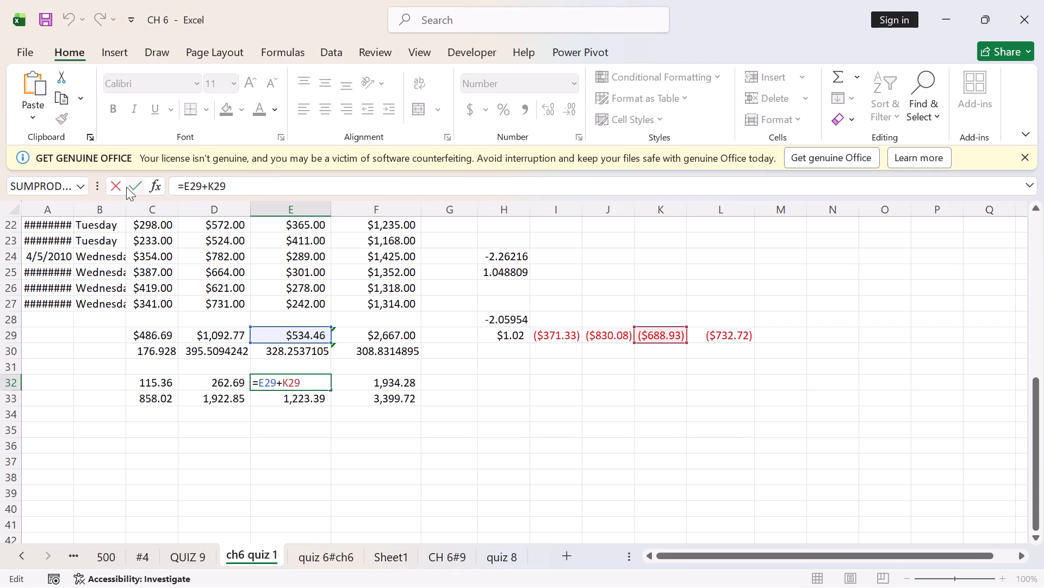
left_click(130, 182)
double_click(220, 329)
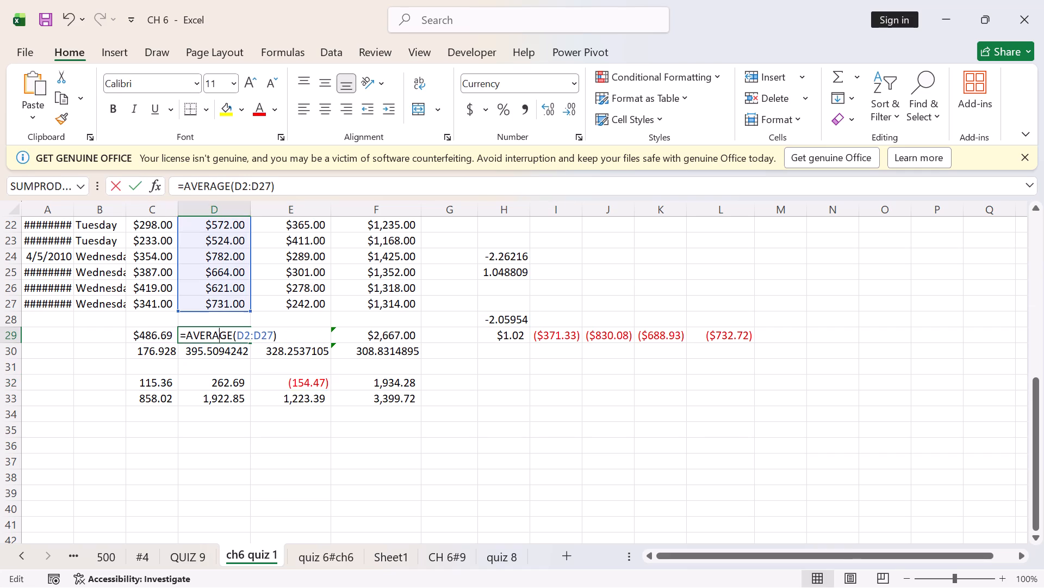
left_click(140, 182)
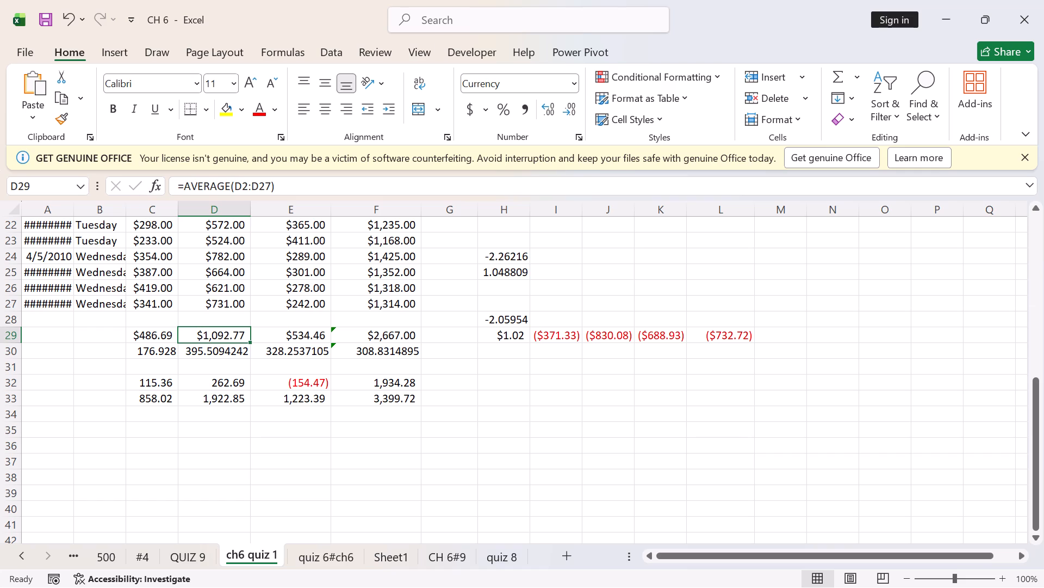
double_click(165, 401)
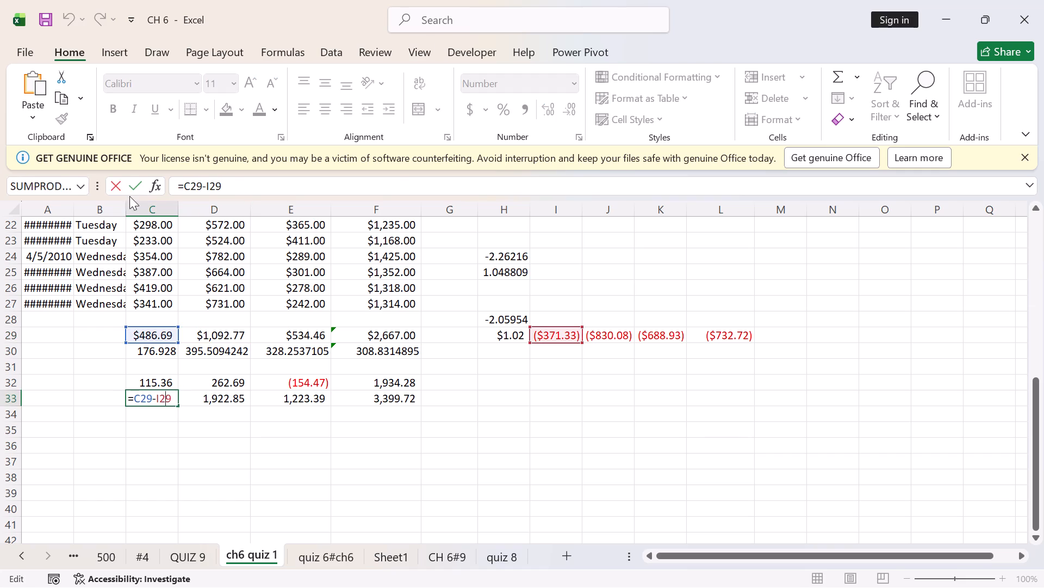
left_click(128, 184)
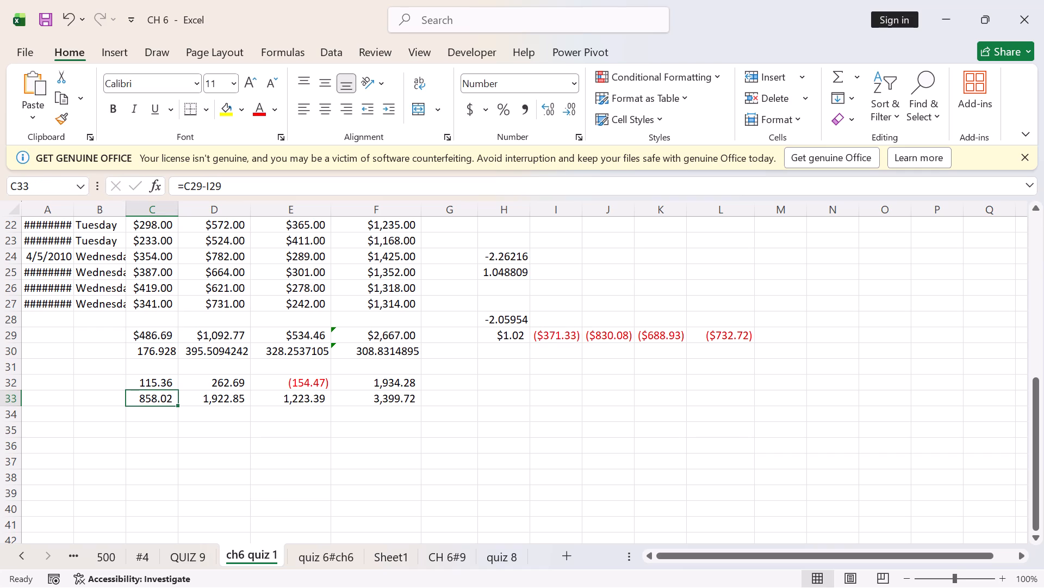
Examine the formulas in cells E33, F30 and F32 and the cells they reference, leaving them as they are.
left_click(302, 395)
left_click(300, 401)
double_click(300, 401)
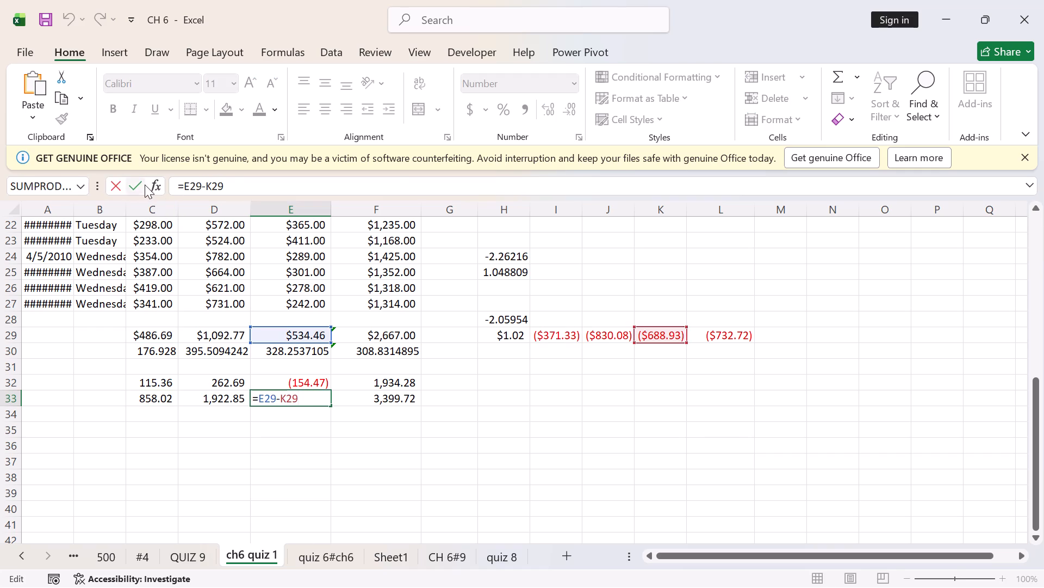
left_click(136, 181)
double_click(383, 346)
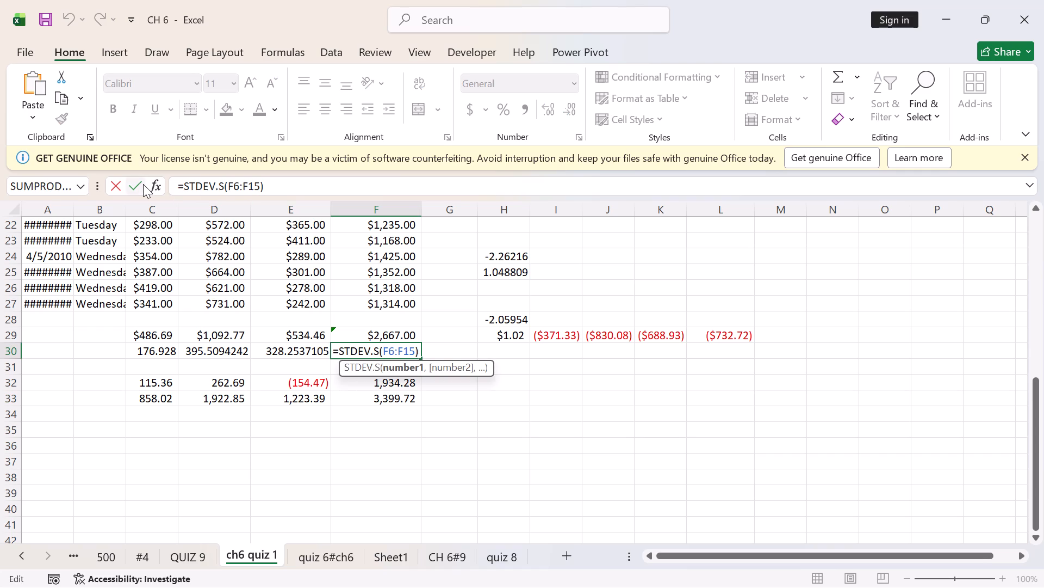
left_click(141, 184)
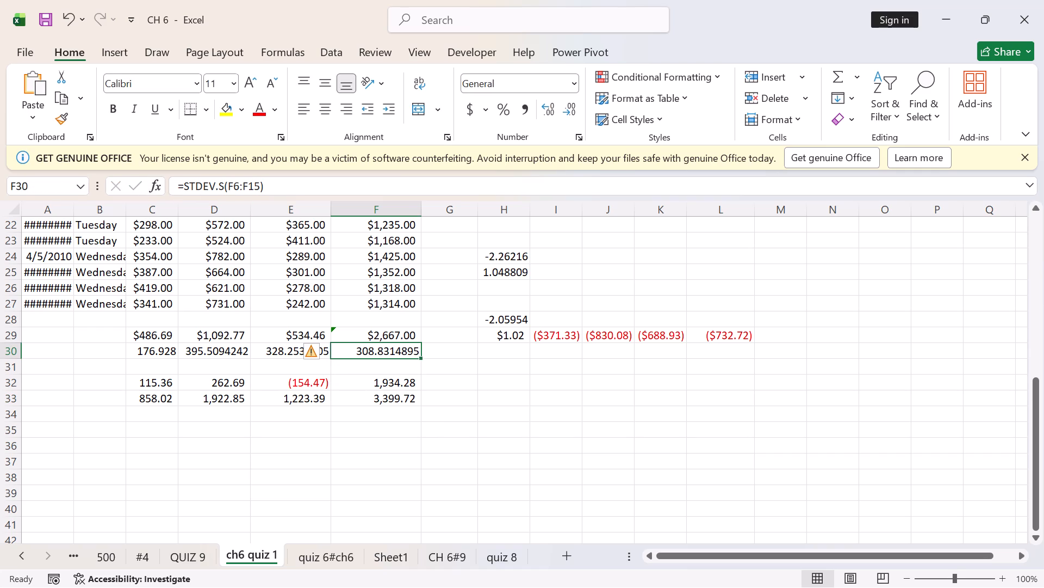
double_click(400, 384)
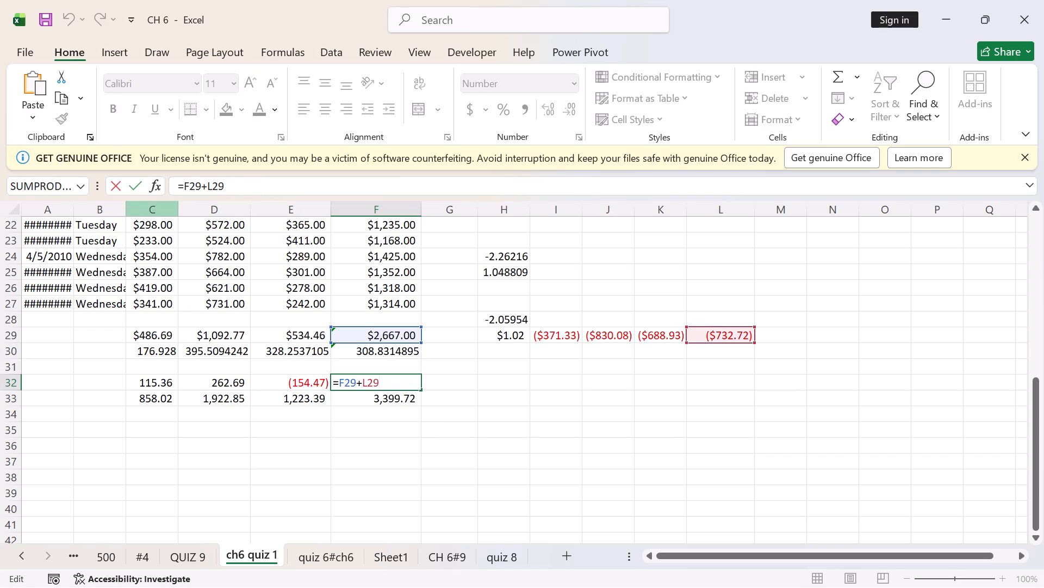
left_click(137, 189)
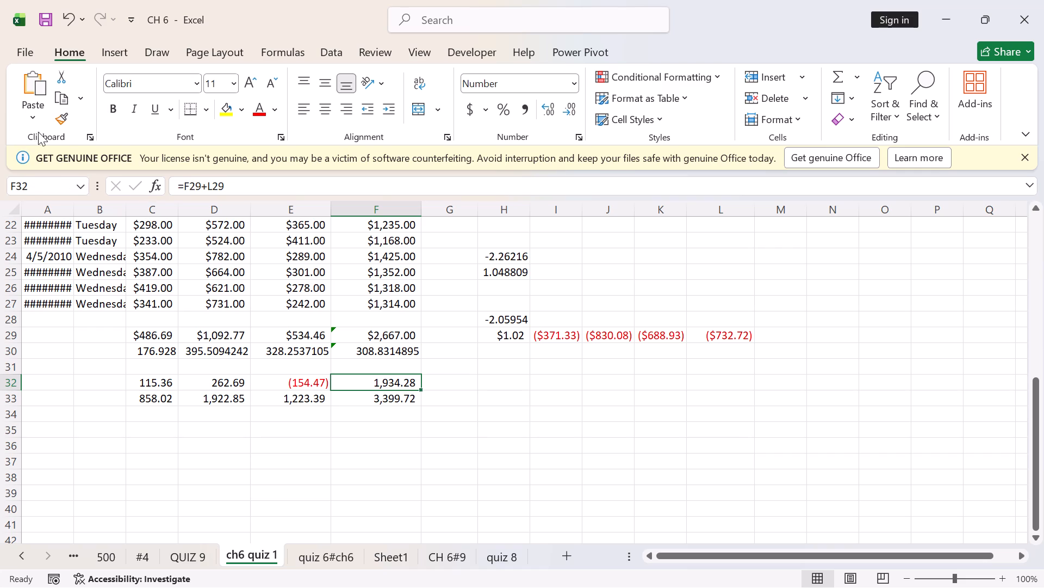
Recheck the formula in cell E32 and the cells it references, leaving it as it is.
double_click(305, 384)
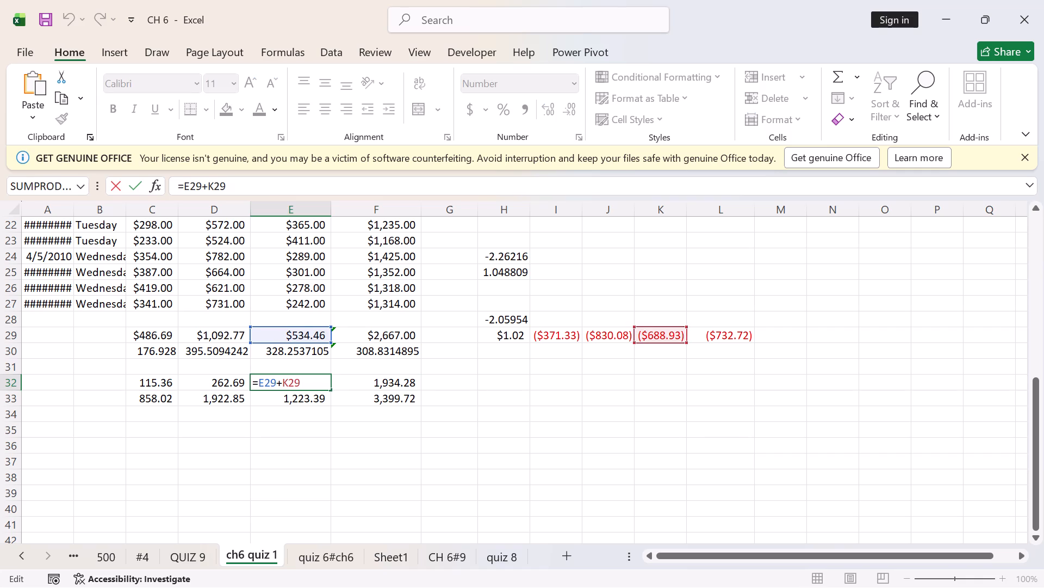
left_click(140, 189)
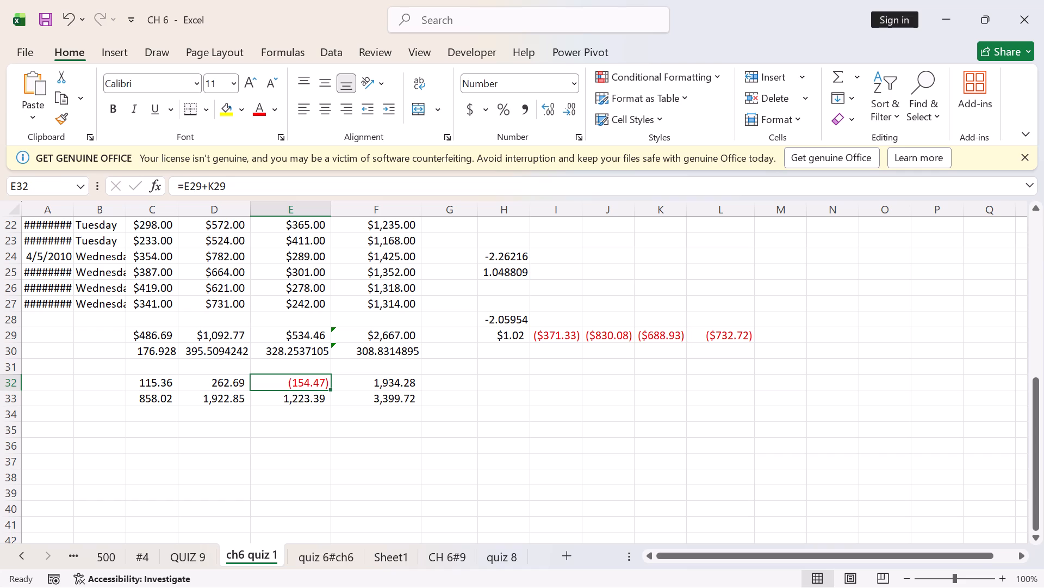
Compare the ranges used by the average formula in cell F29 and the standard deviation formula in cell F30.
left_click(386, 334)
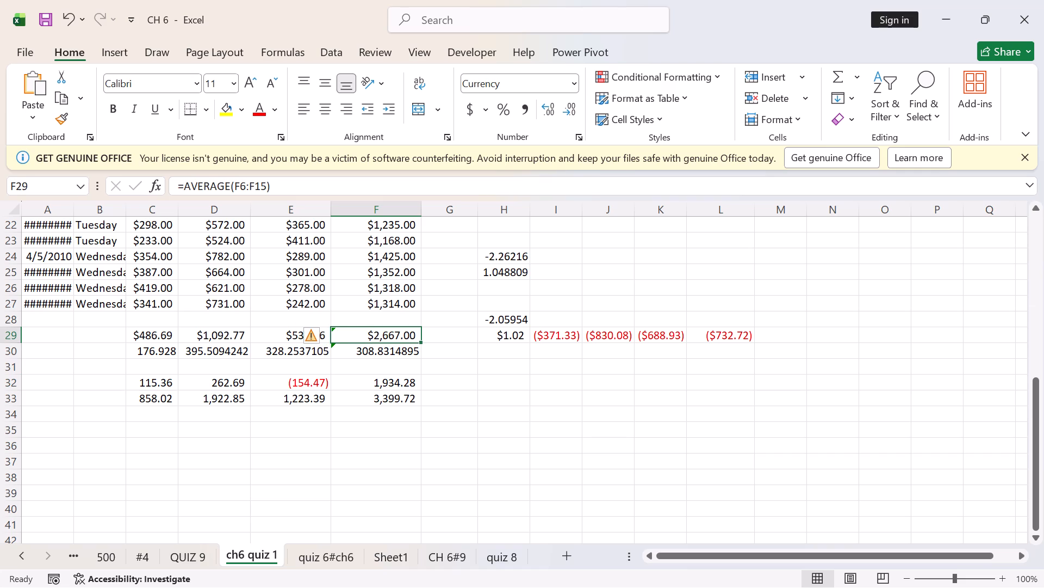
left_click(291, 347)
left_click(365, 335)
left_click(387, 356)
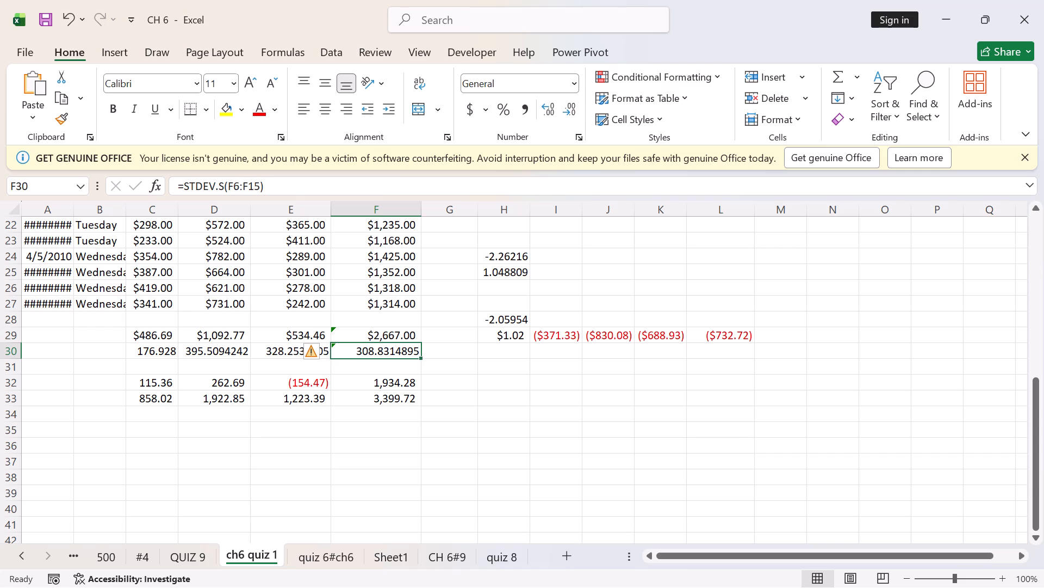
left_click(389, 339)
left_click(381, 351)
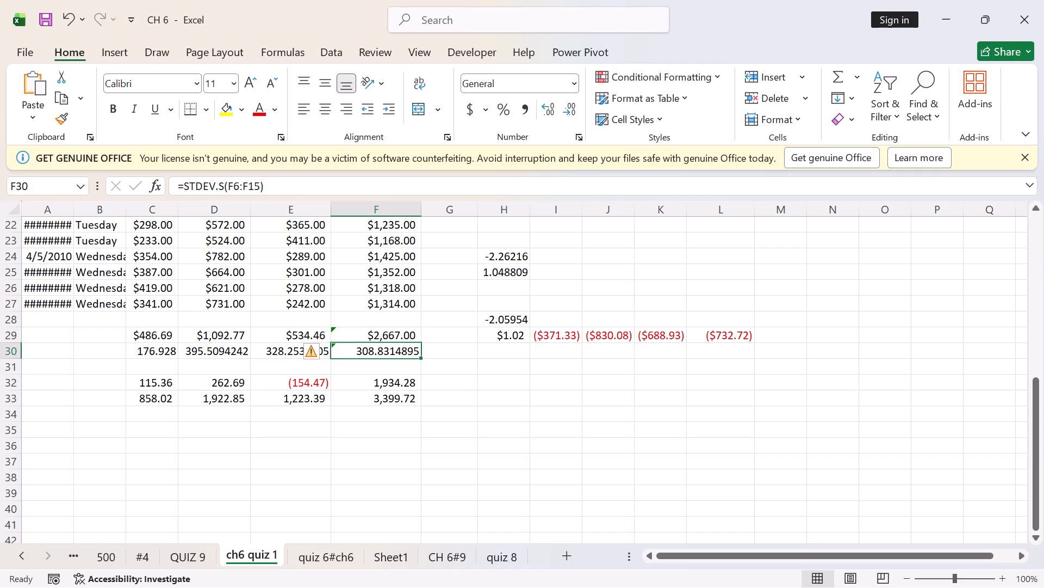
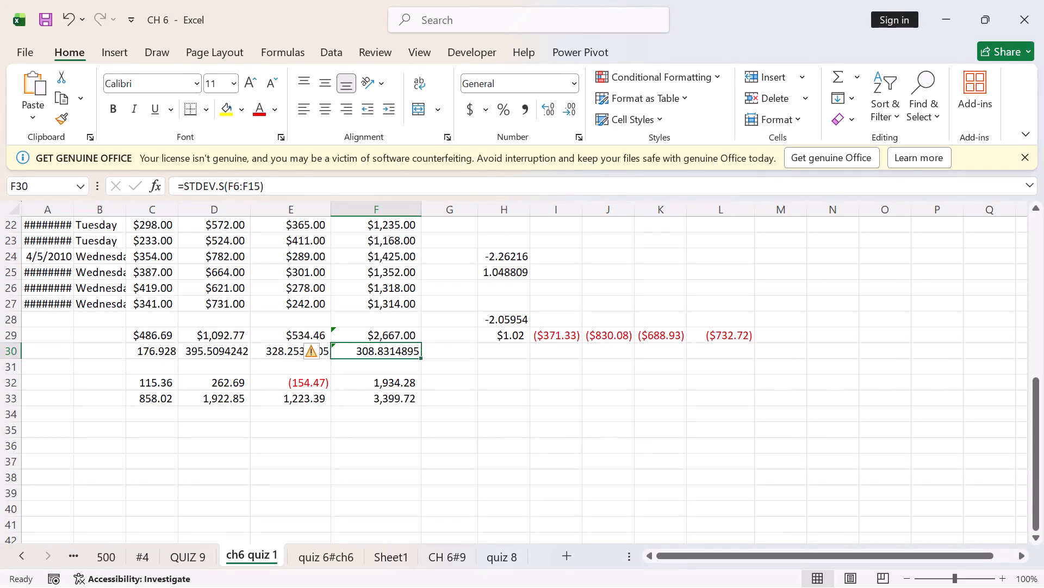
Examine the formula in cell F32 and the contents of cells B25, C26 and C29, leaving them as they are.
double_click(381, 384)
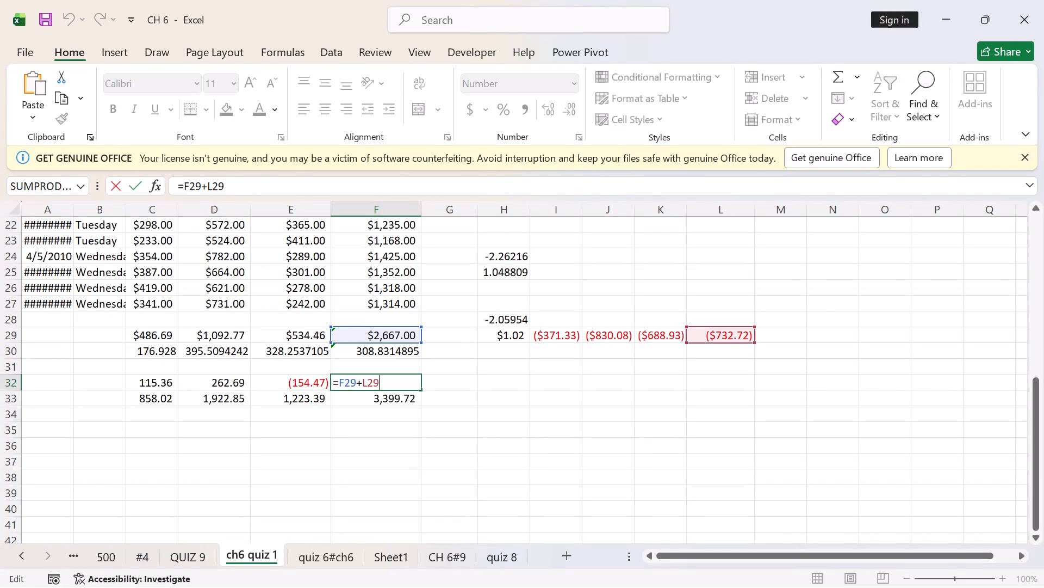
left_click(132, 183)
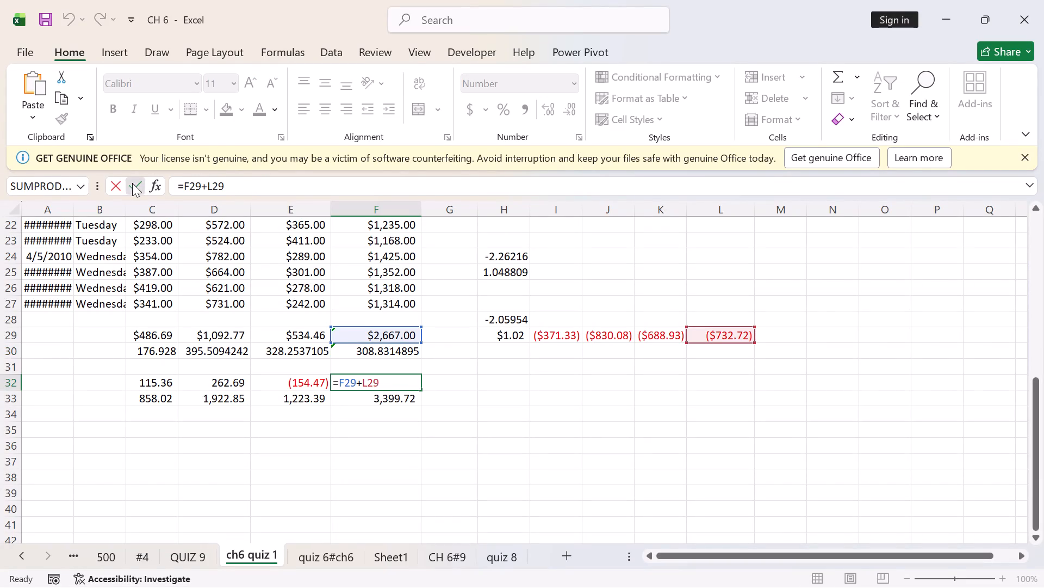
double_click(97, 274)
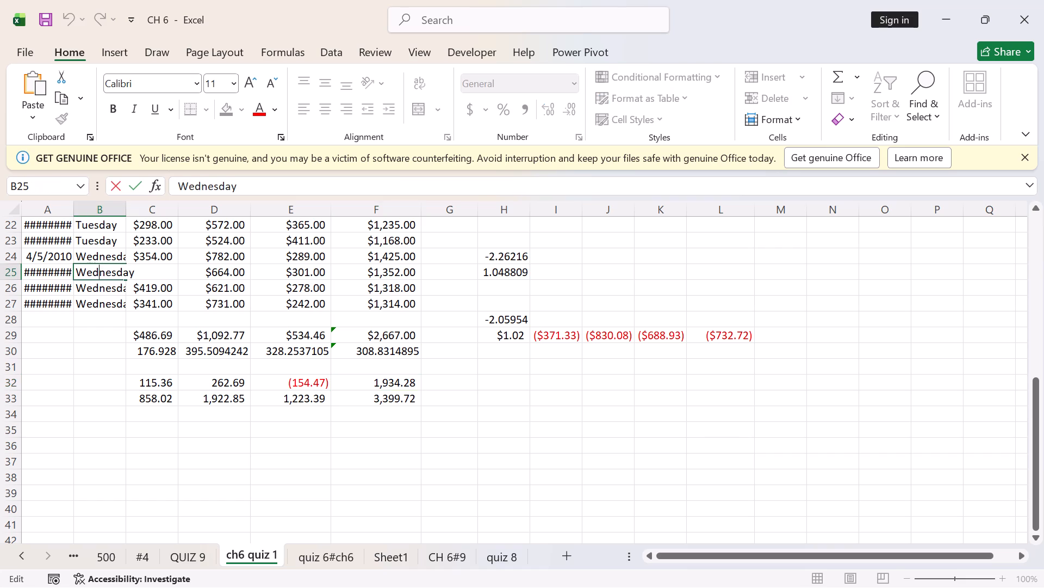
left_click(110, 290)
double_click(145, 292)
left_click(172, 338)
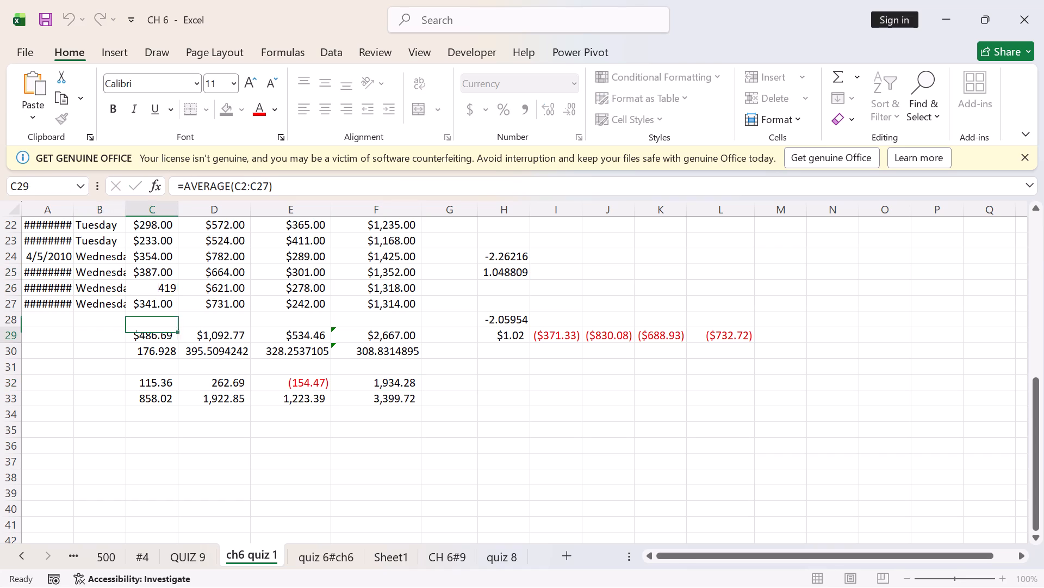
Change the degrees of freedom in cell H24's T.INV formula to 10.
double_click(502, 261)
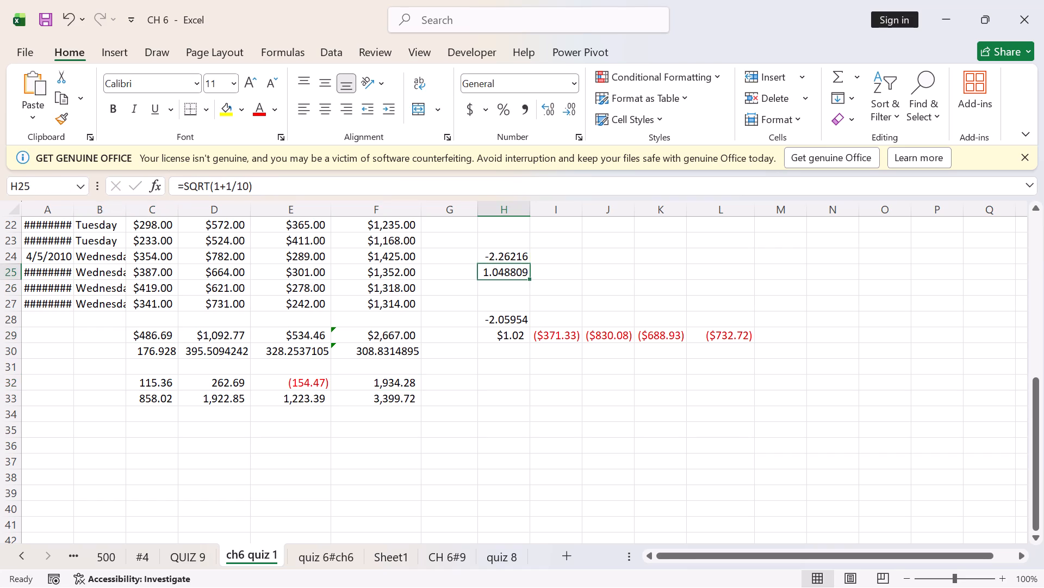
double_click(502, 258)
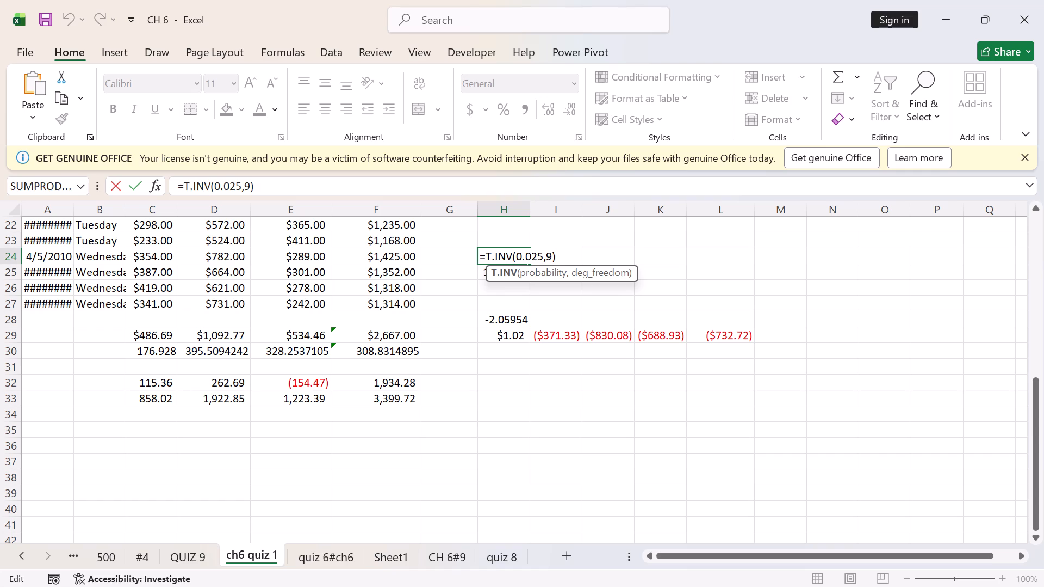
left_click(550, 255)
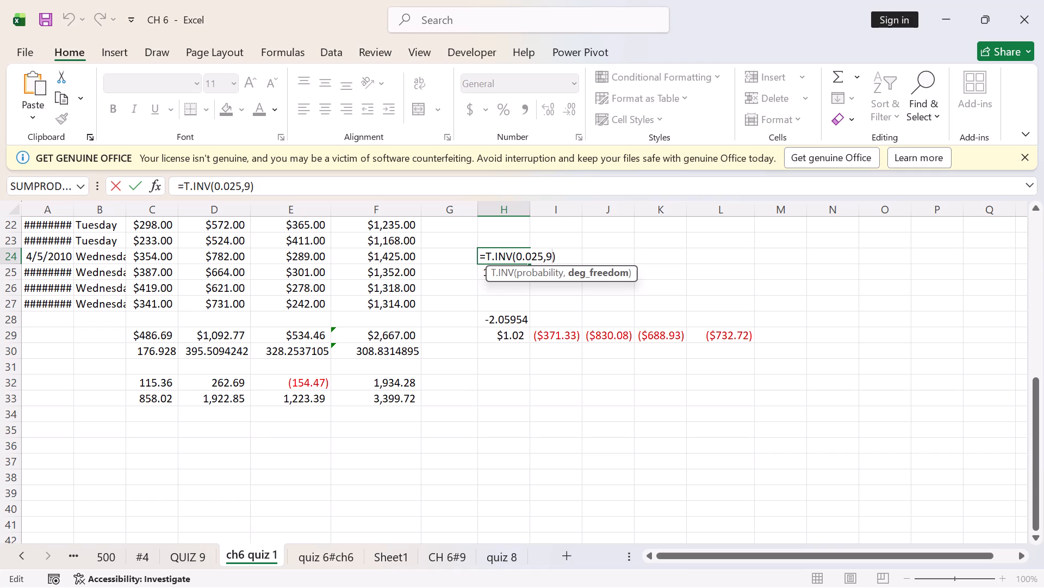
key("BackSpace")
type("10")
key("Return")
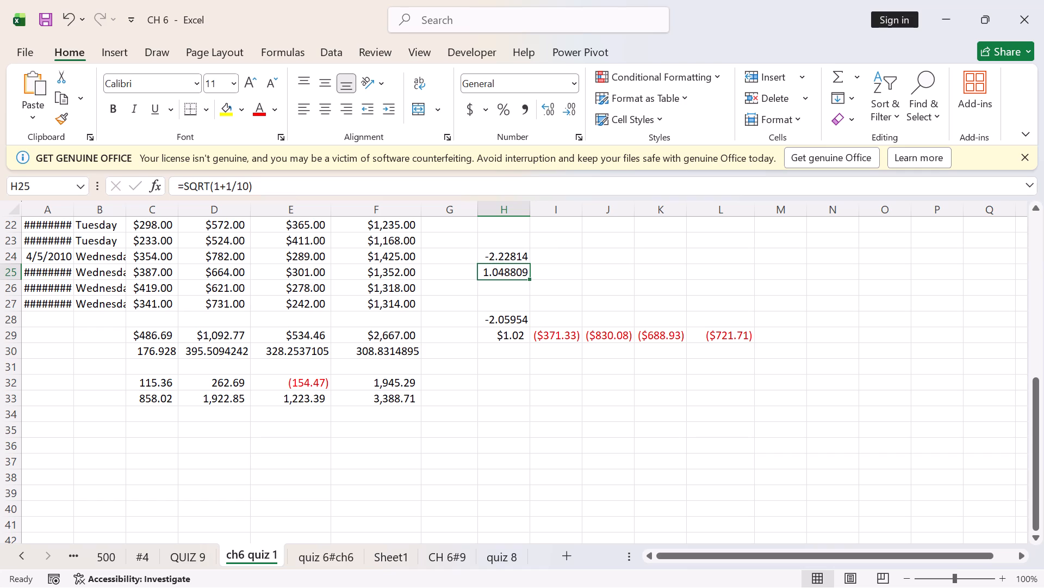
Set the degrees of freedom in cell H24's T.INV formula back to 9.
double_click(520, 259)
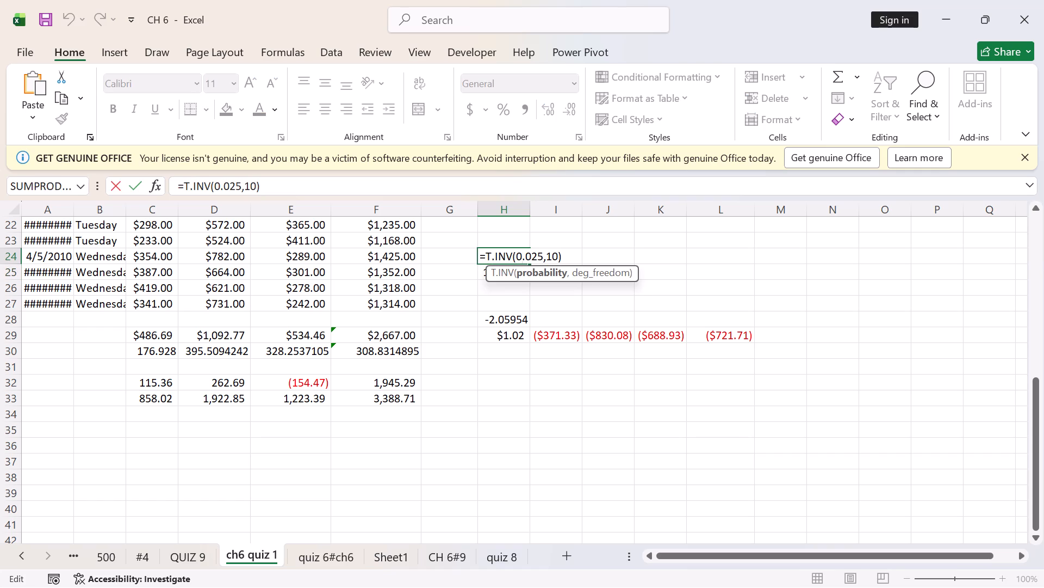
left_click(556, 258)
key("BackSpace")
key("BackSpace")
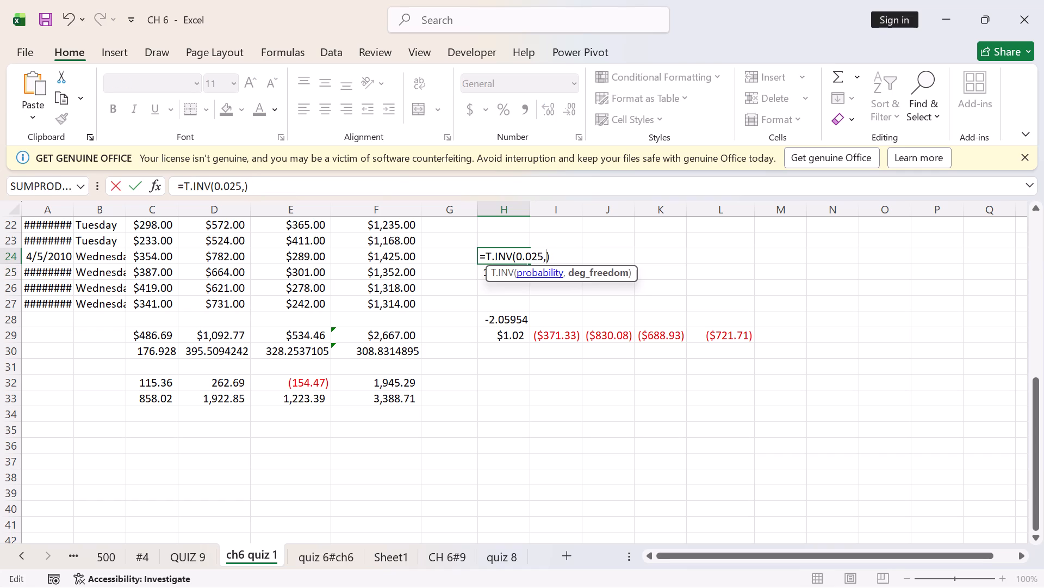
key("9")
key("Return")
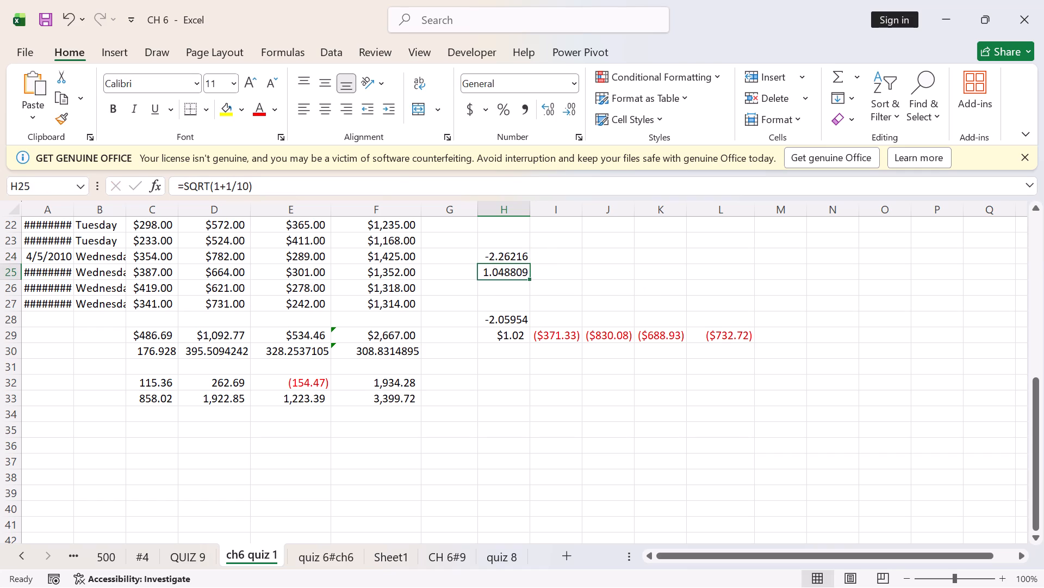
Examine the formula in cell L29 and the cells it references, leaving it as it is.
double_click(729, 332)
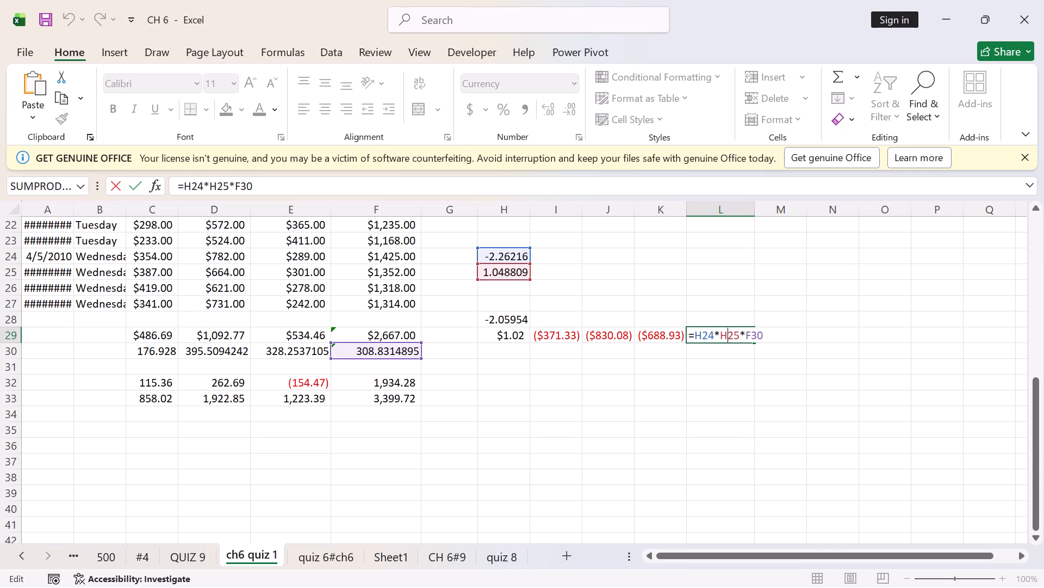
key("Return")
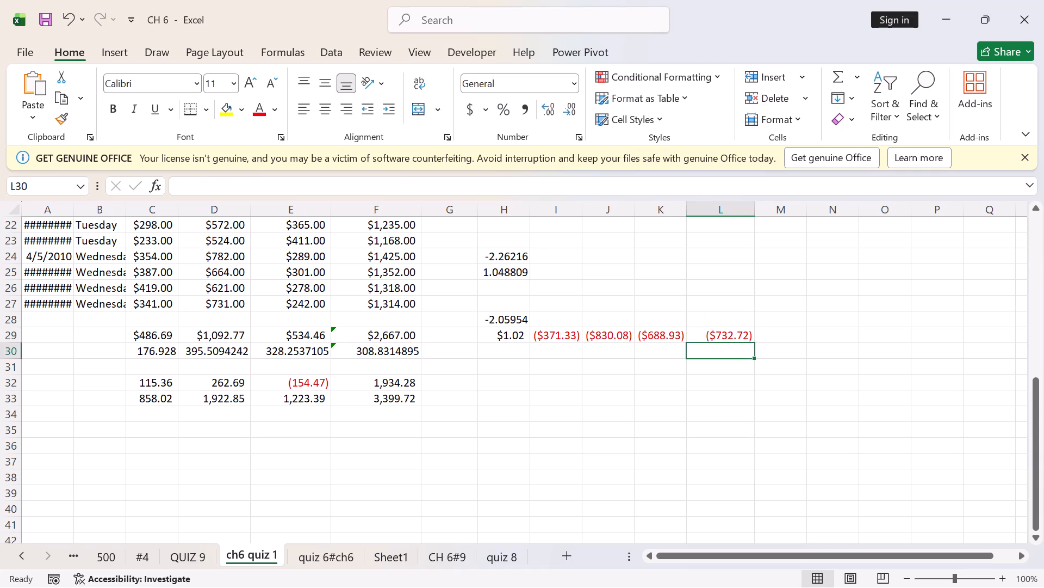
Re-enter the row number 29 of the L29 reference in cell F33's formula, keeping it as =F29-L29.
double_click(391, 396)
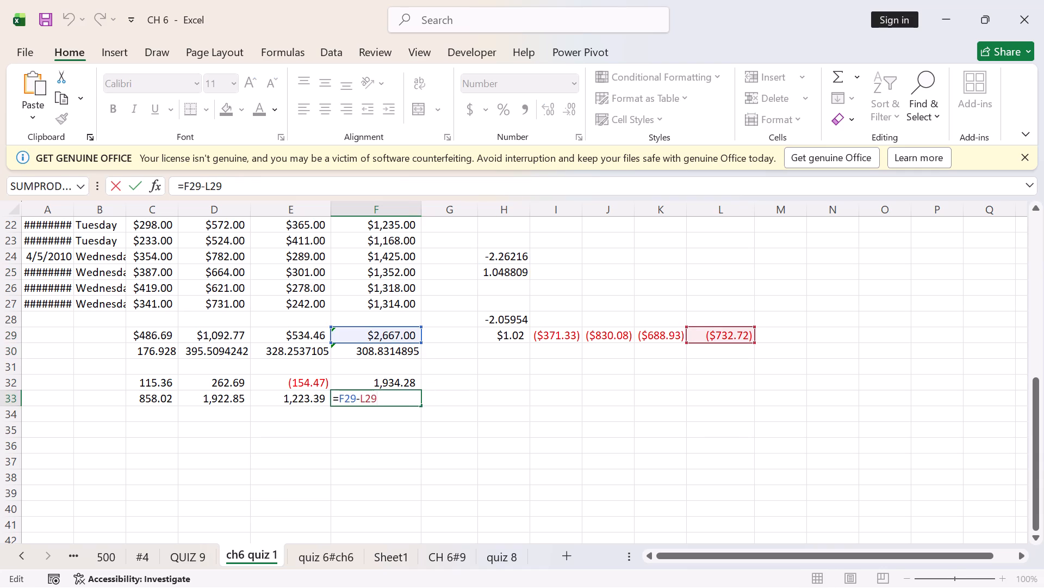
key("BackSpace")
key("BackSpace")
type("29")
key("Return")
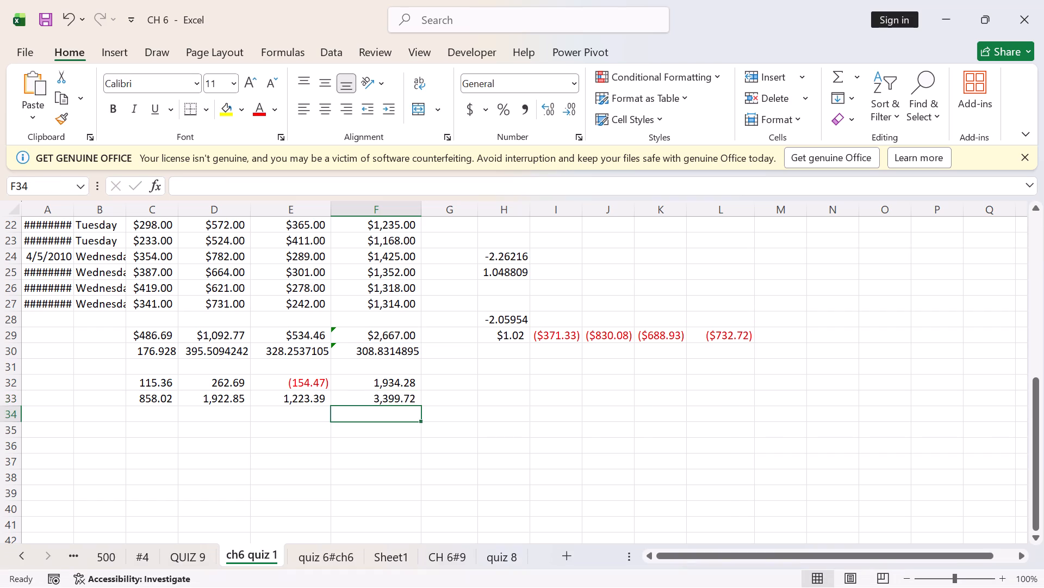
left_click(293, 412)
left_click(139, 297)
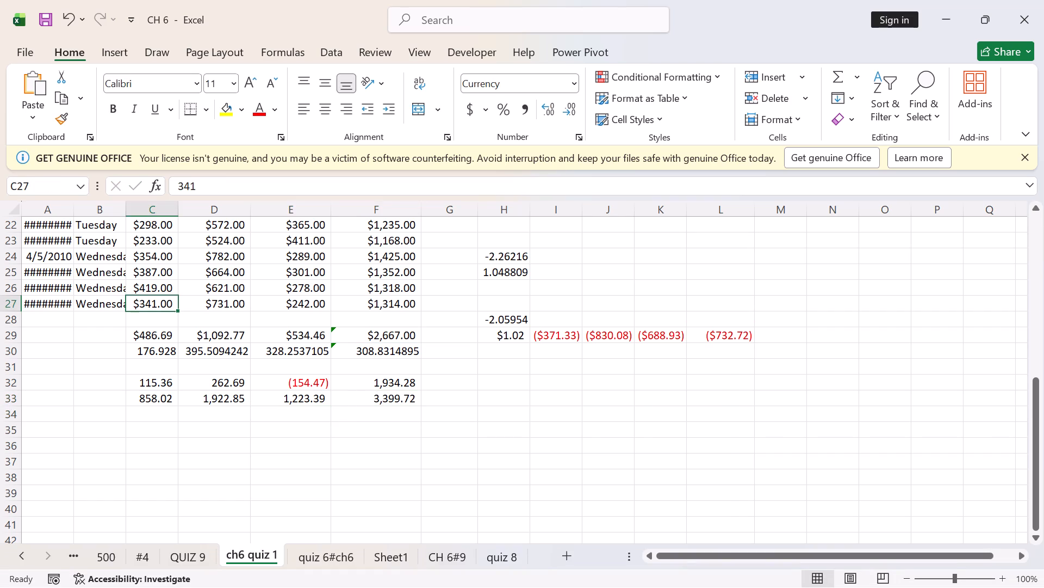
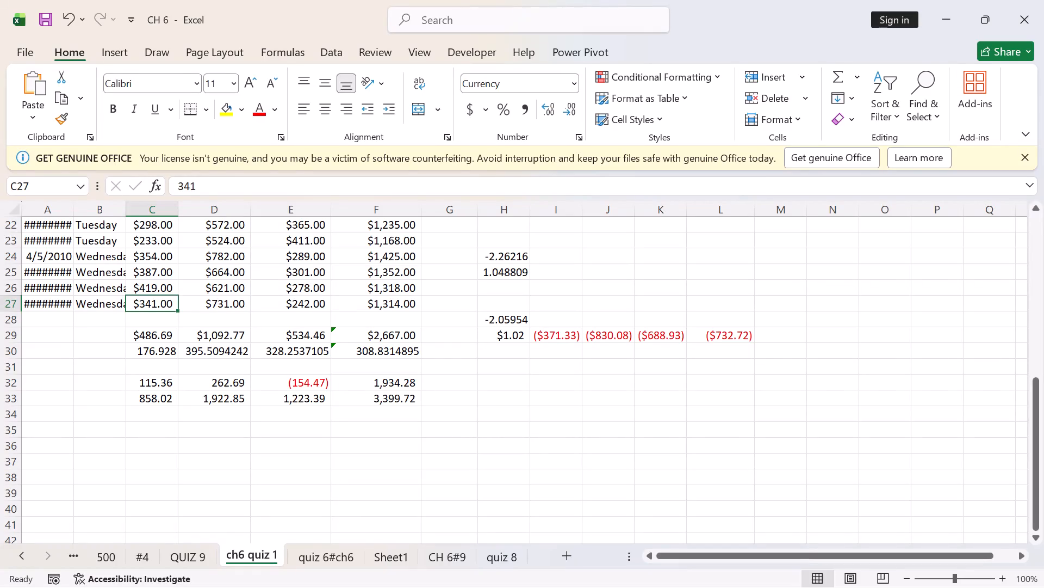
Examine the formulas in cells E33 and C33 and the cells they reference, leaving them as they are.
left_click(312, 401)
double_click(313, 399)
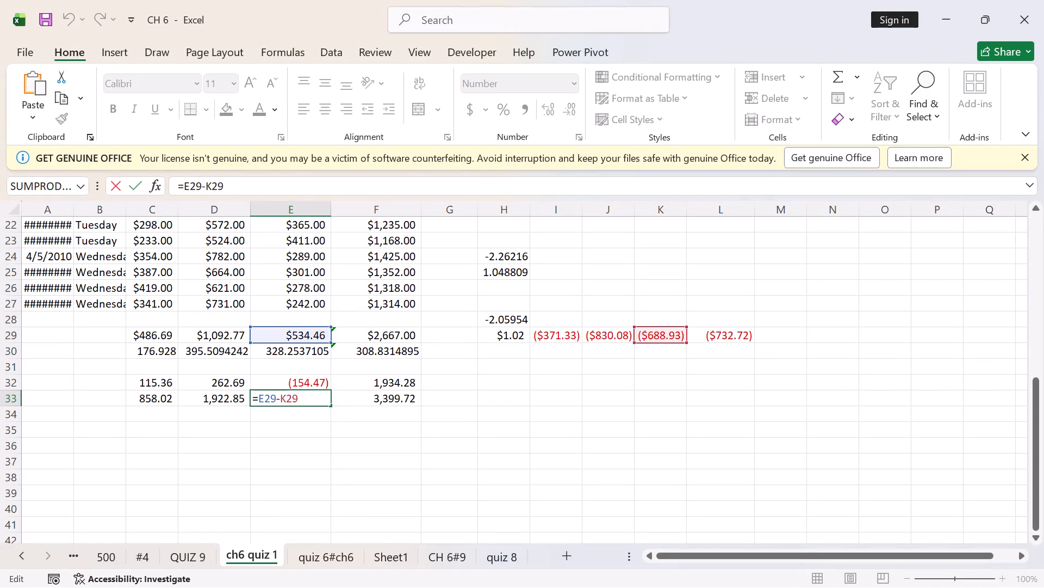
key("Return")
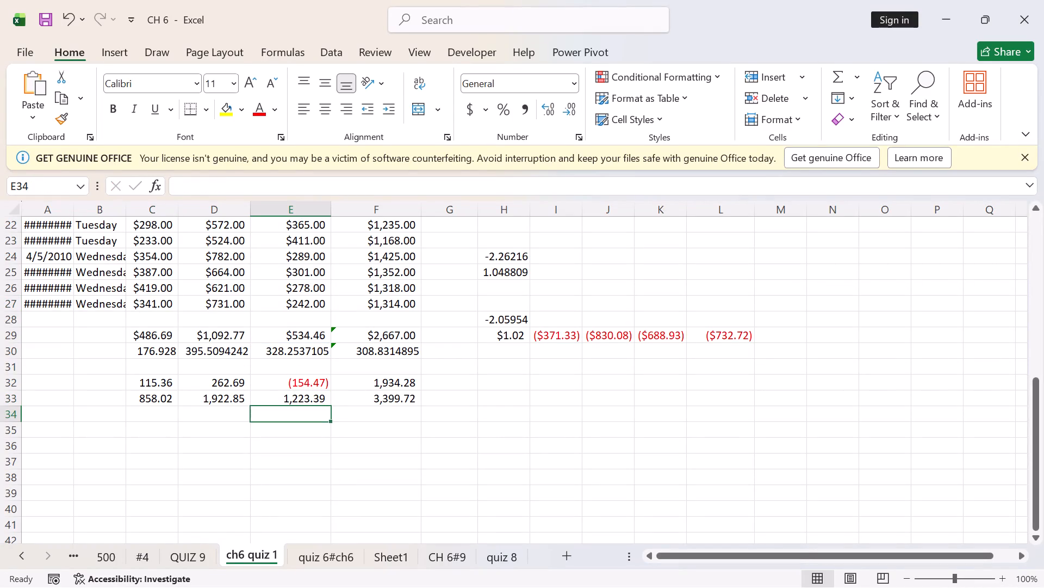
double_click(149, 393)
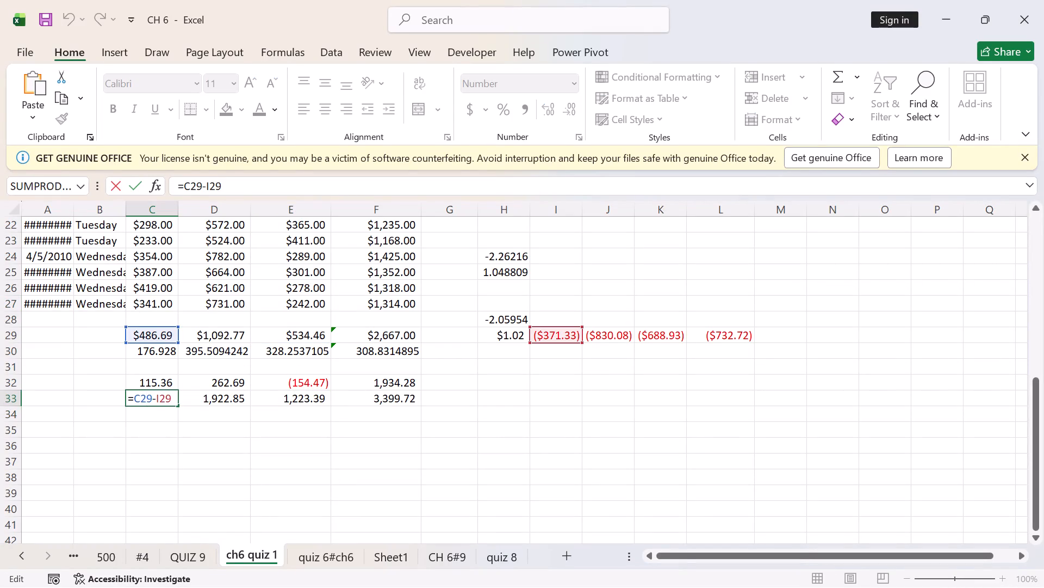
left_click(129, 179)
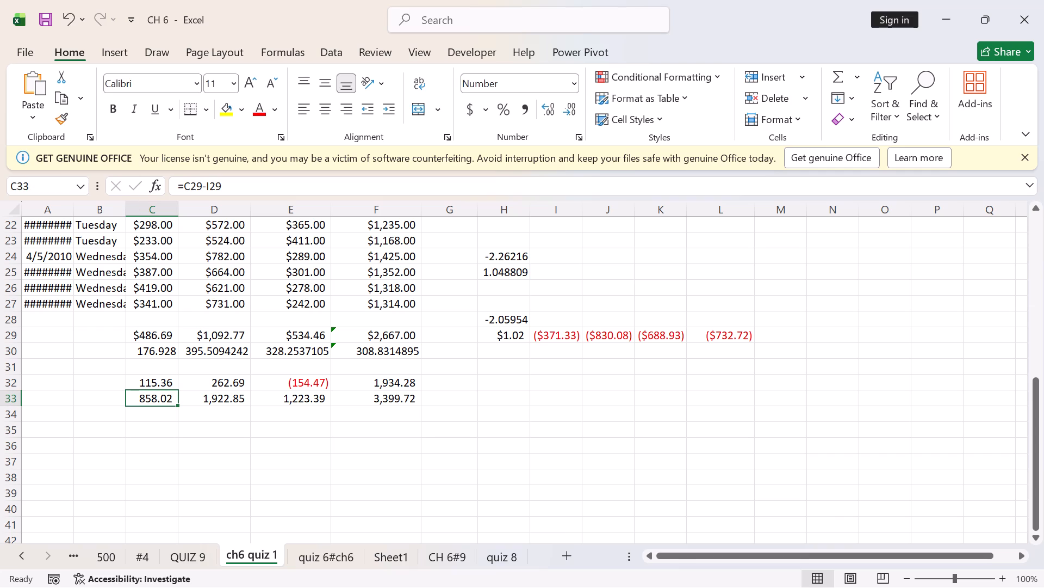
On the quiz 6#ch6 sheet, examine the STDEV.S formula in cell E12 and its referenced range without changing it.
left_click(313, 561)
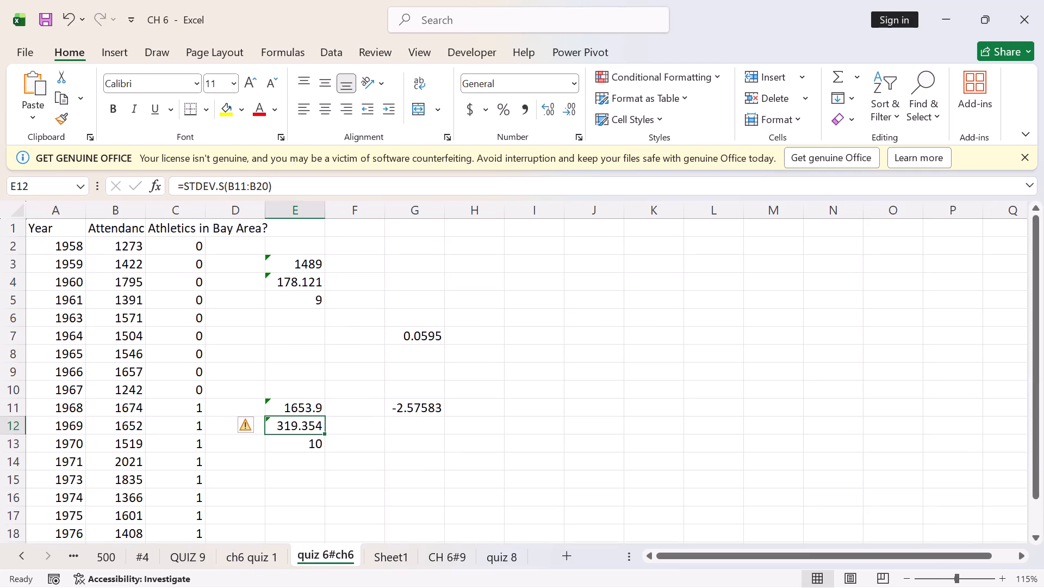
double_click(299, 430)
scroll(257, 352, "down", 2)
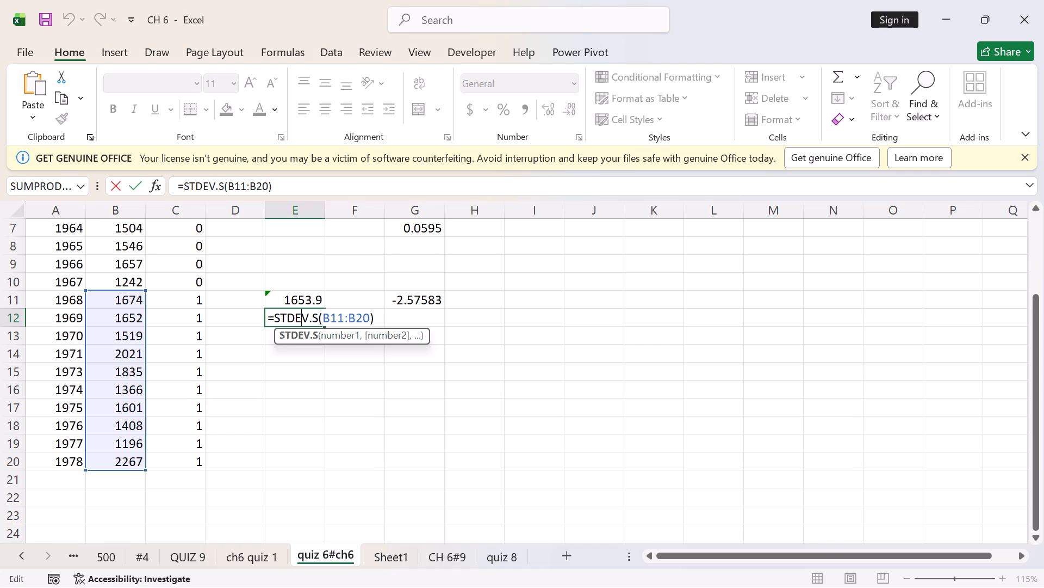
left_click(140, 184)
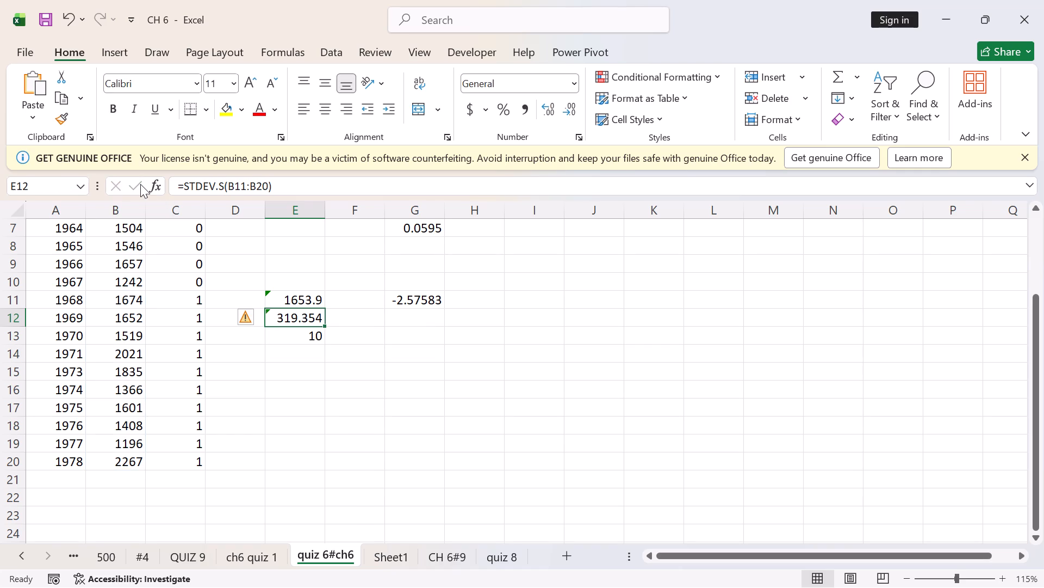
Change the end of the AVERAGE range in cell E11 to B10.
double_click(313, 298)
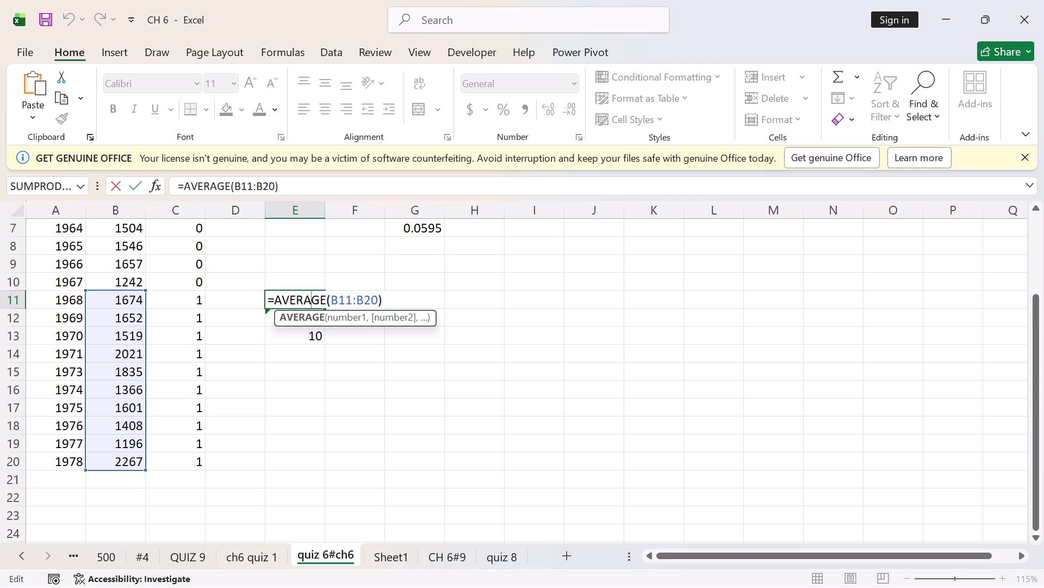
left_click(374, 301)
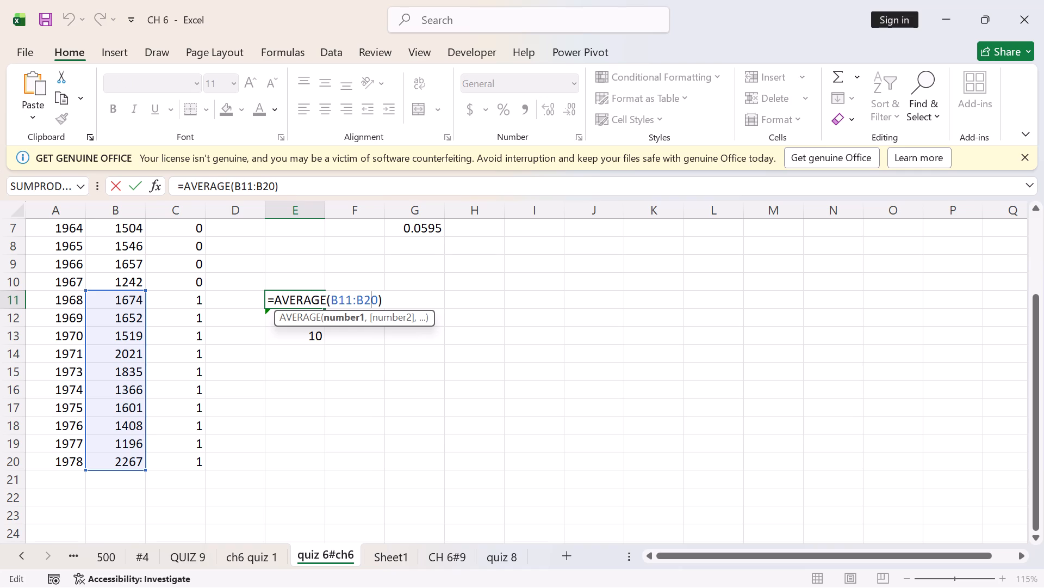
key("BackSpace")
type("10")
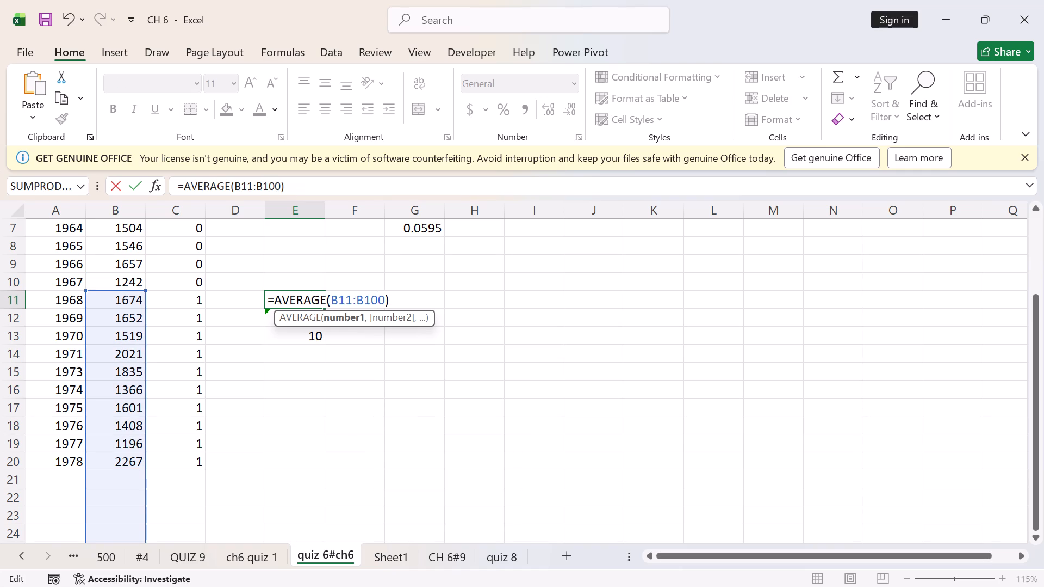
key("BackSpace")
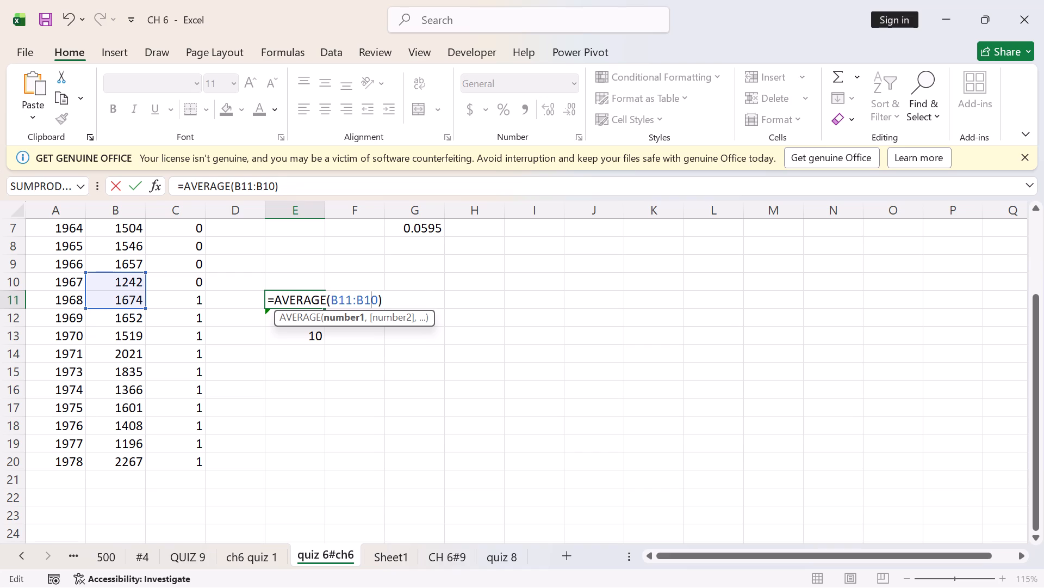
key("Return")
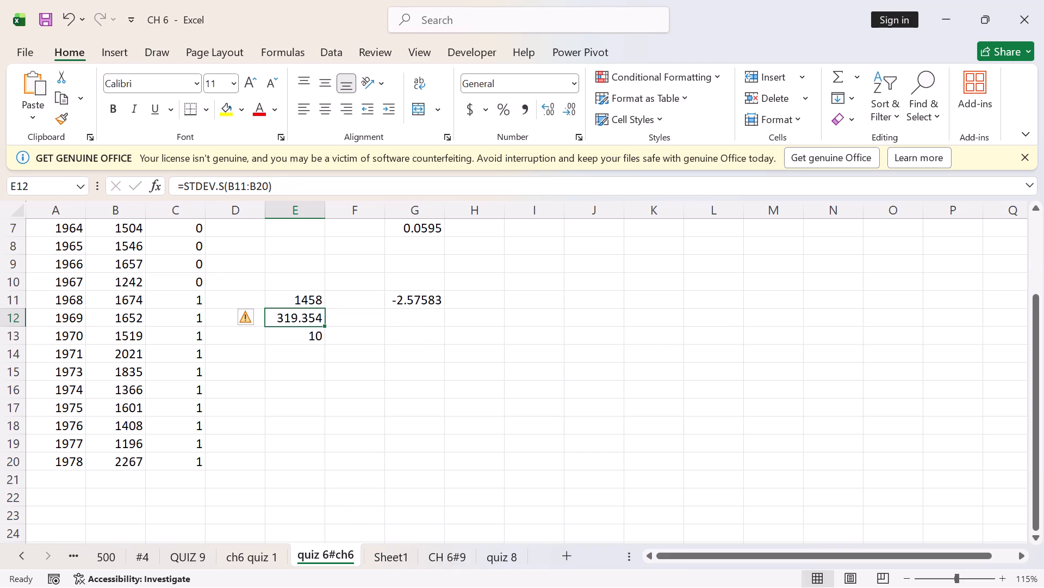
Examine the formulas in cells E11, E12 and G11 on quiz 6#ch6 without editing them.
double_click(308, 300)
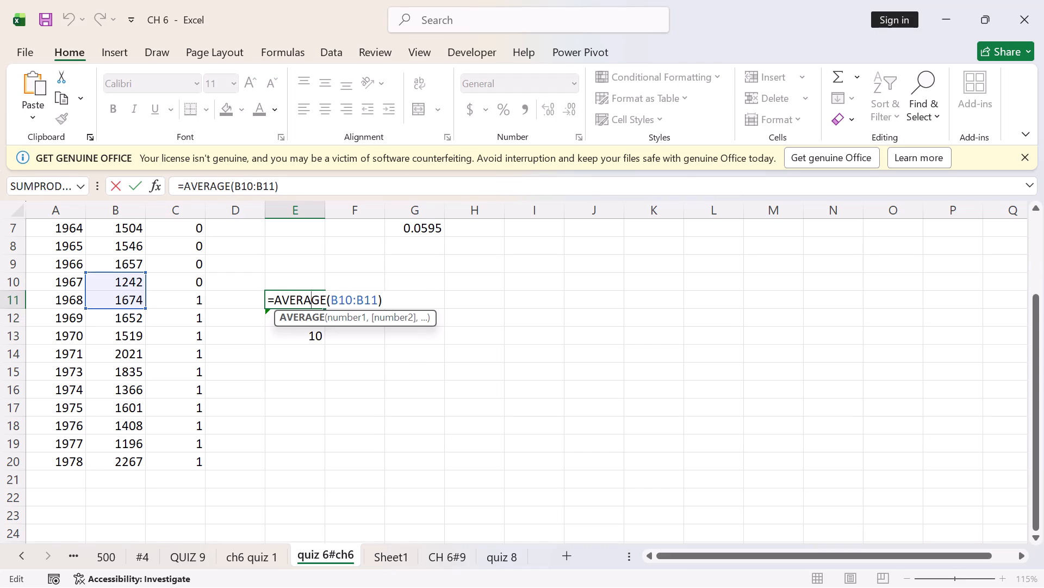
key("Return")
double_click(302, 317)
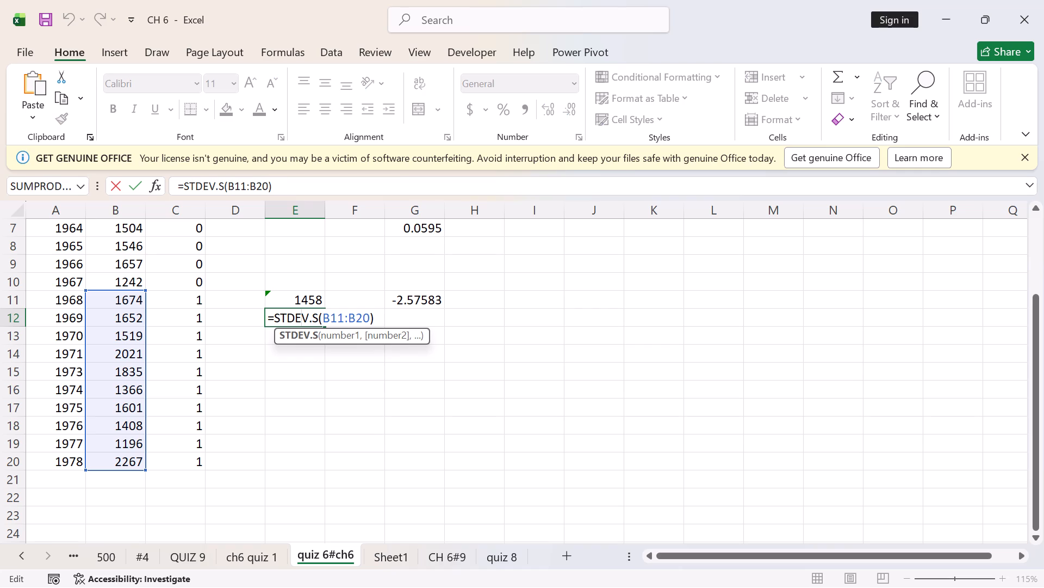
left_click(376, 396)
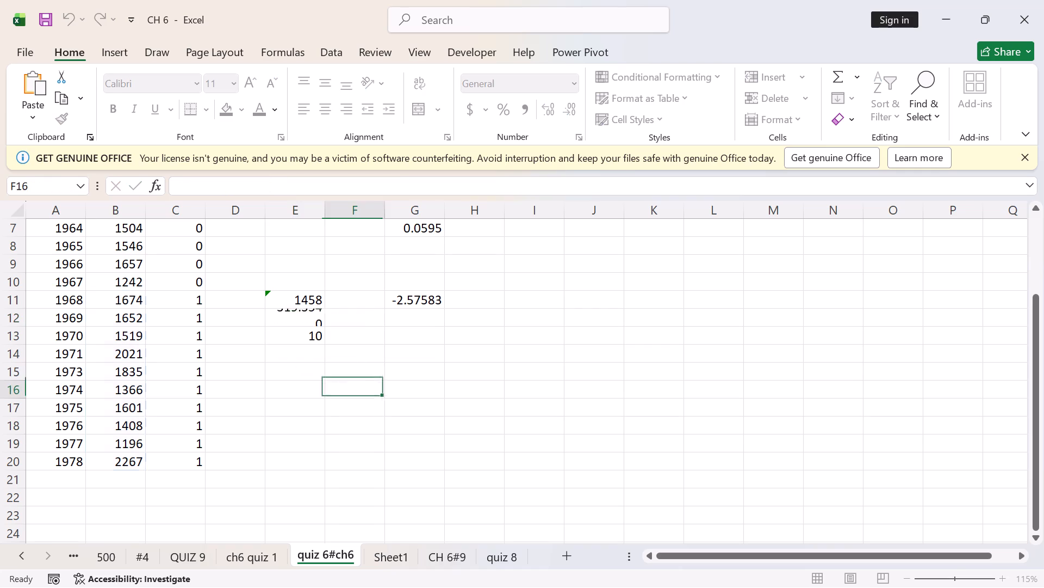
double_click(422, 297)
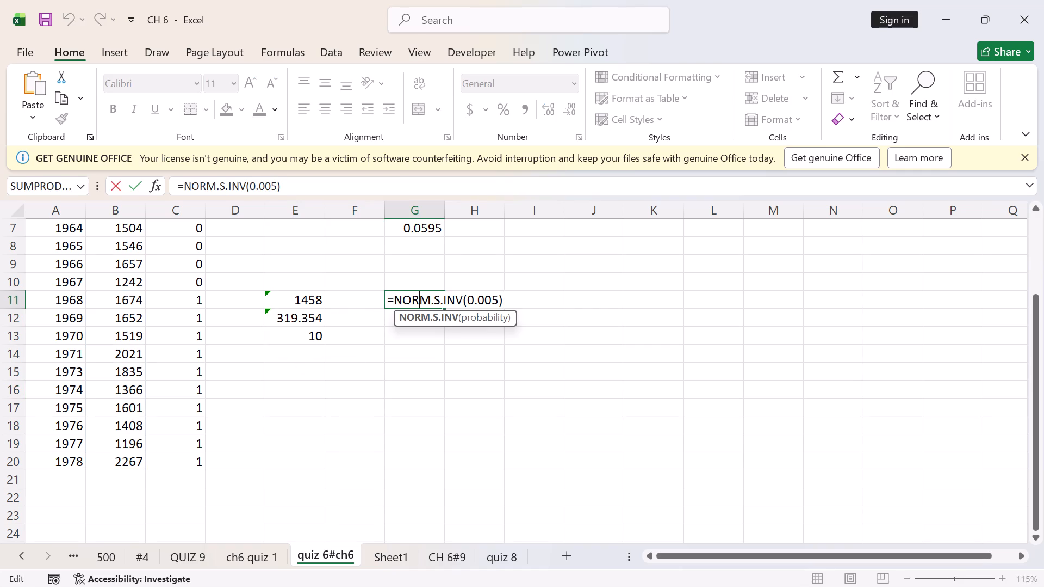
key("Return")
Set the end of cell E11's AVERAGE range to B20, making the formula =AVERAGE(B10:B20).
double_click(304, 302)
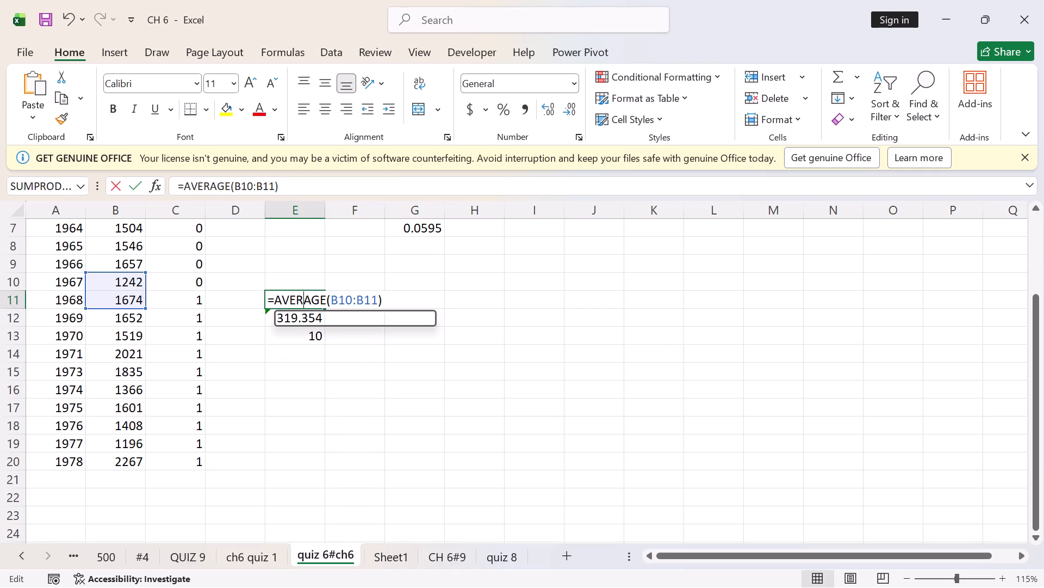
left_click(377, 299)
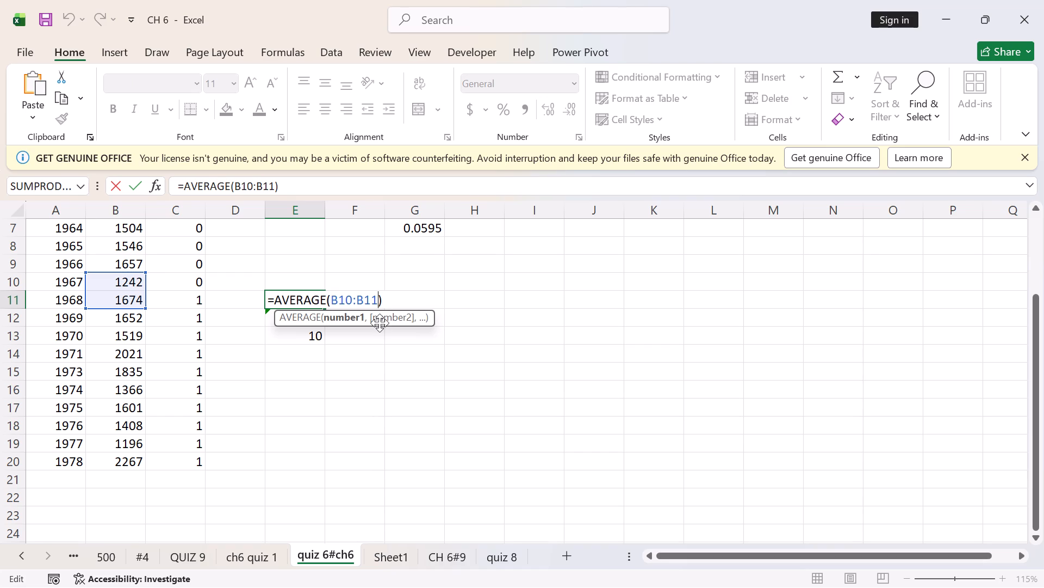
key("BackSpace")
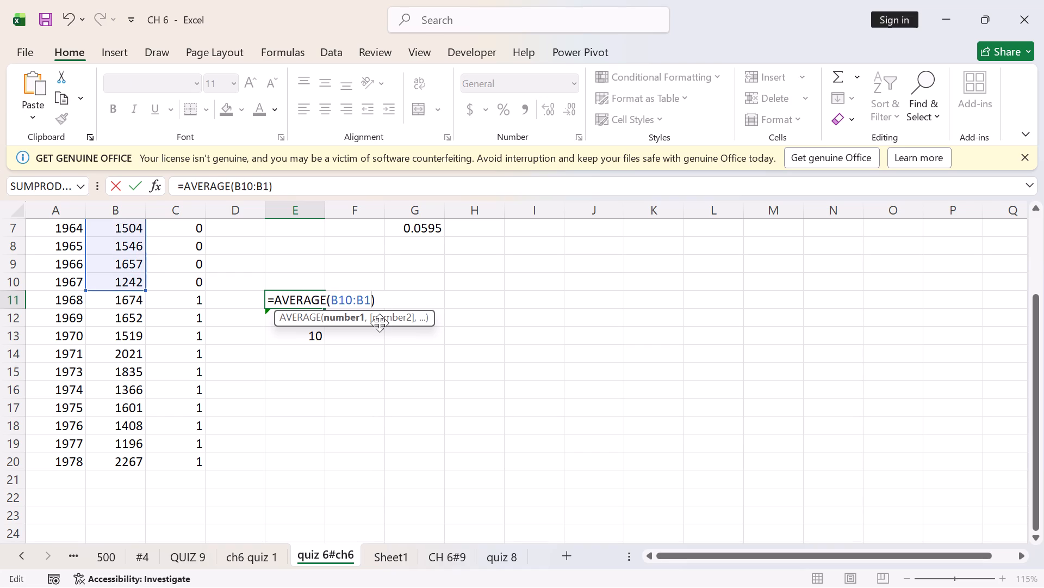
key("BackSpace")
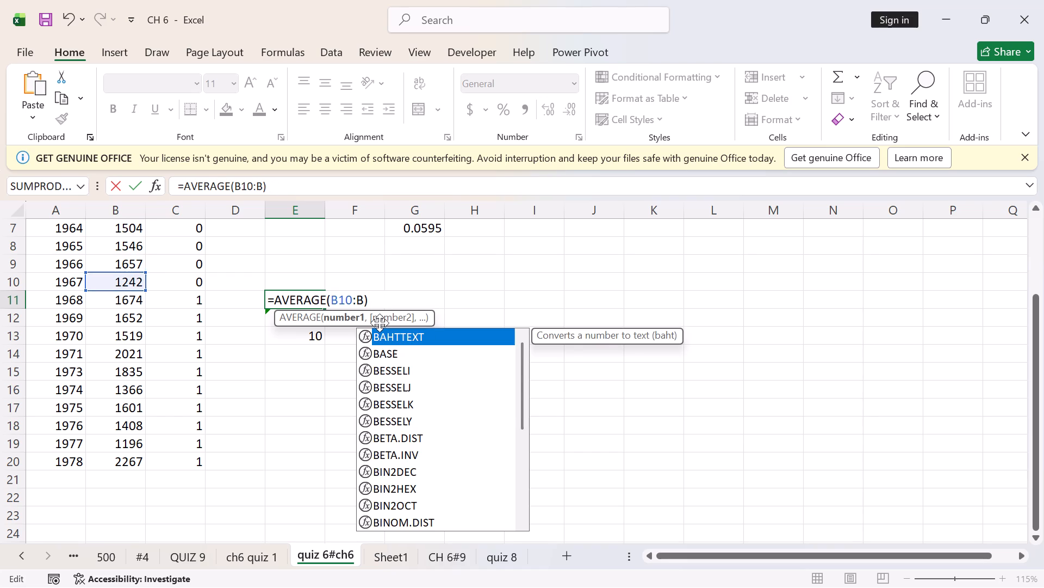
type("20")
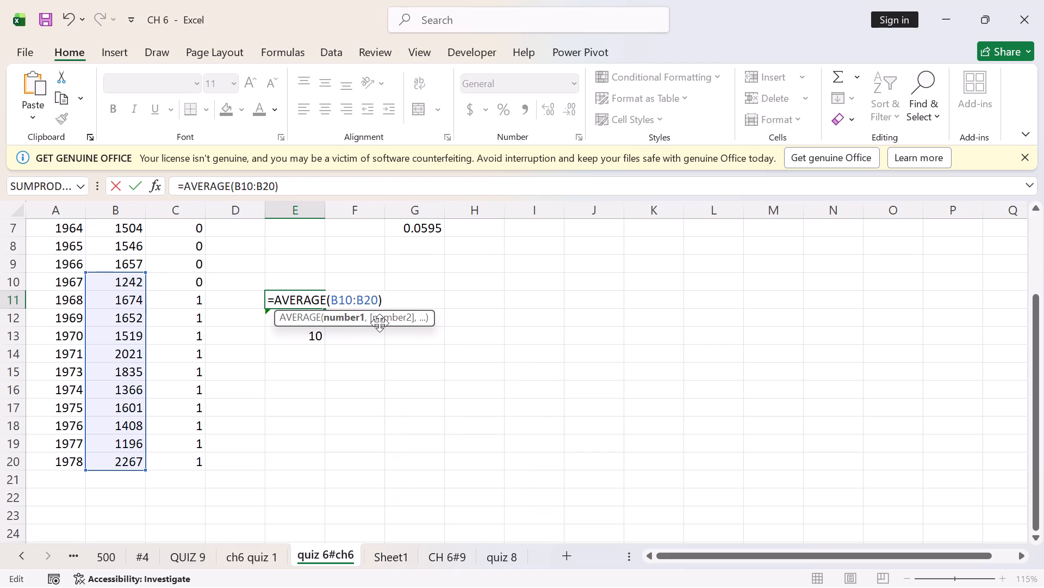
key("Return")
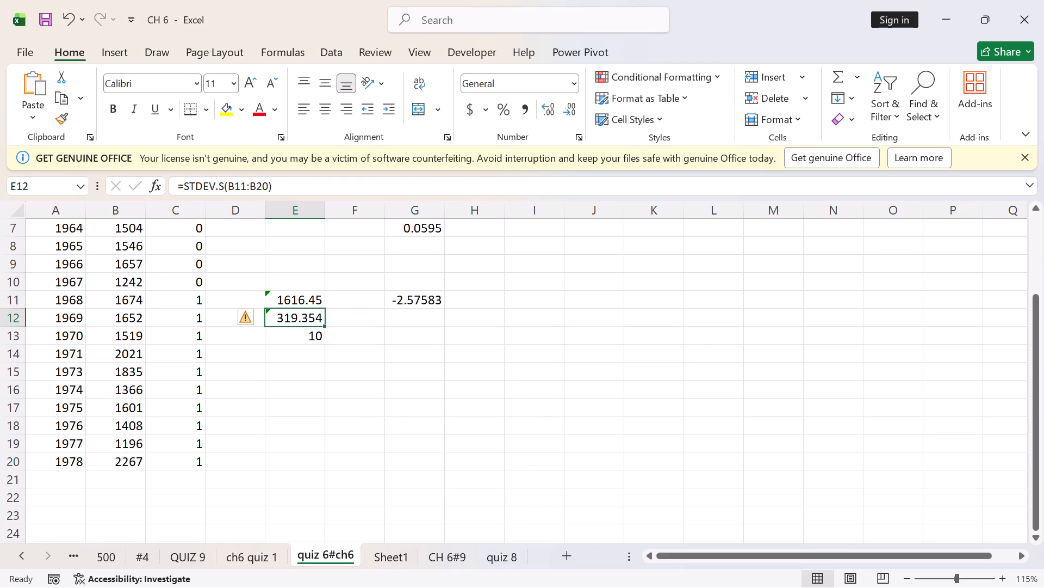
Change the start of cell E11's AVERAGE range to B11, restoring the formula to =AVERAGE(B11:B20).
double_click(304, 303)
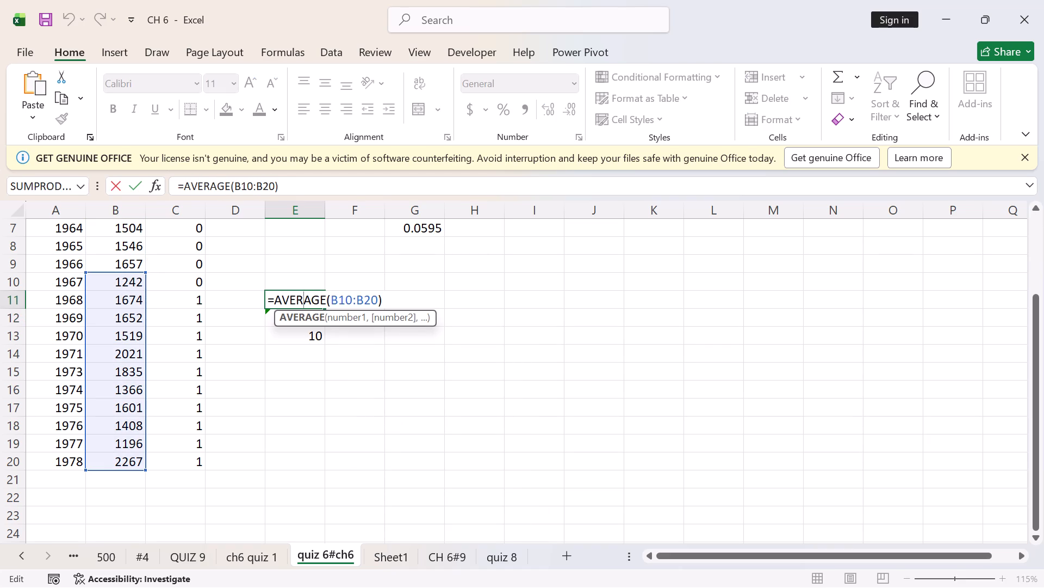
left_click(348, 299)
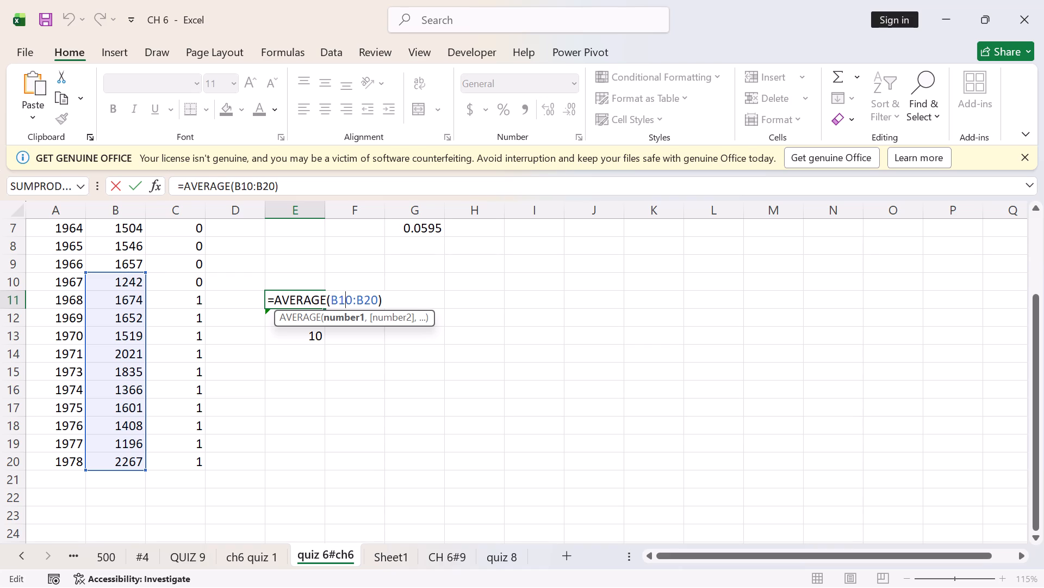
key("Right")
key("BackSpace")
key("1")
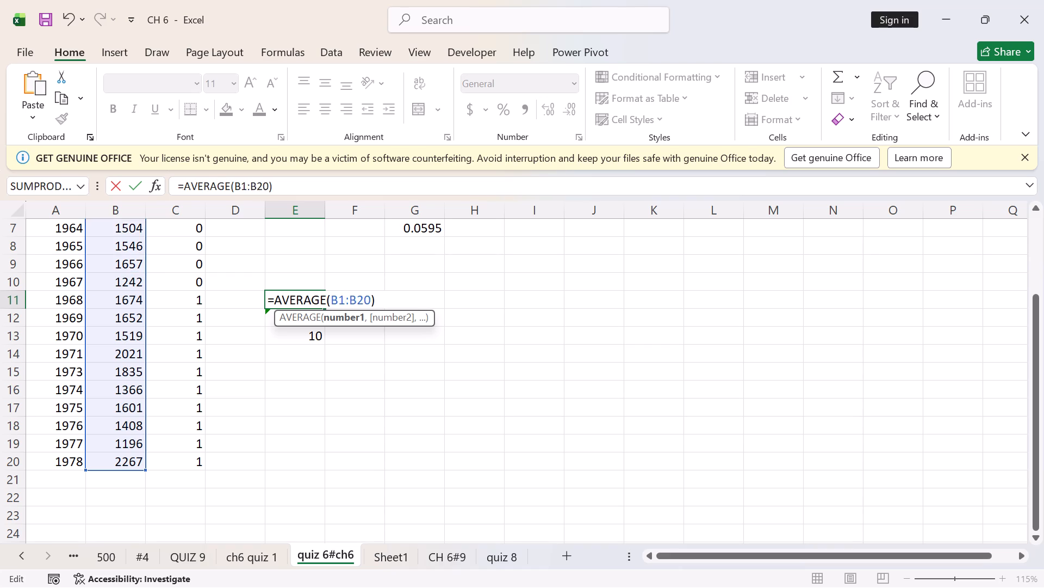
key("Return")
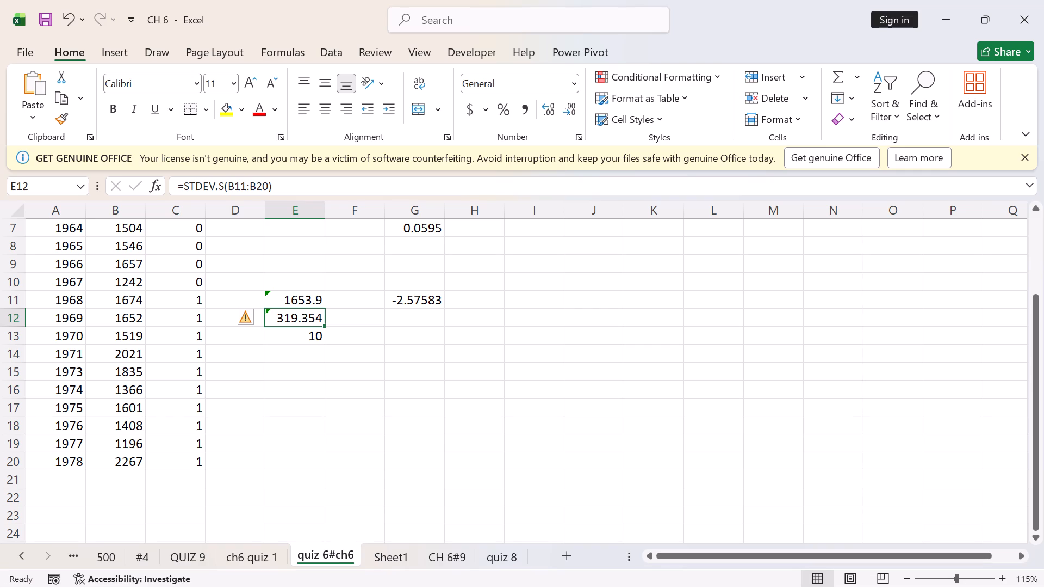
On Sheet1, examine the SUM formula in cell C28 below the data.
left_click(251, 555)
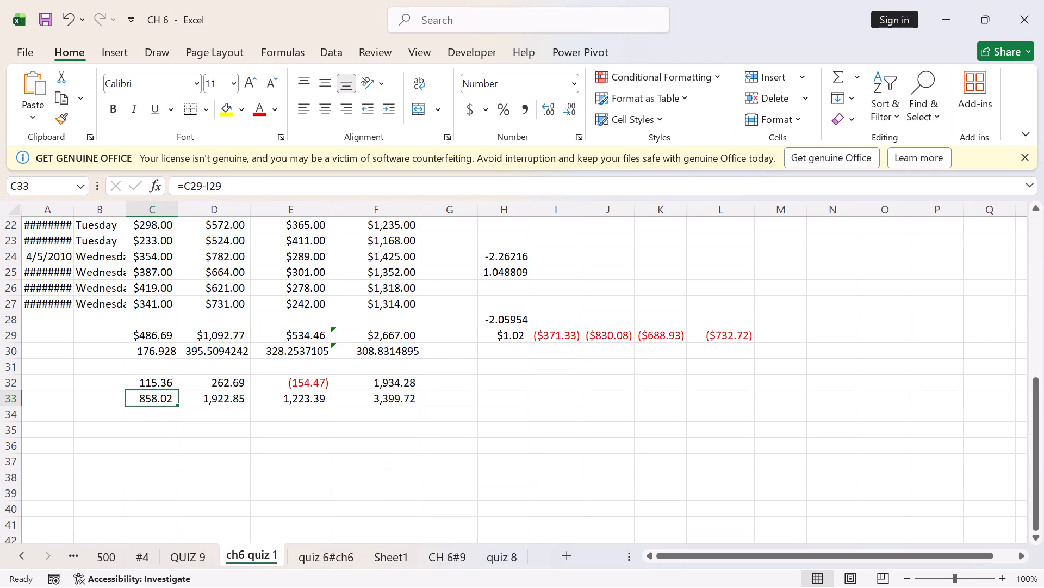
left_click(391, 558)
scroll(349, 433, "down", 3)
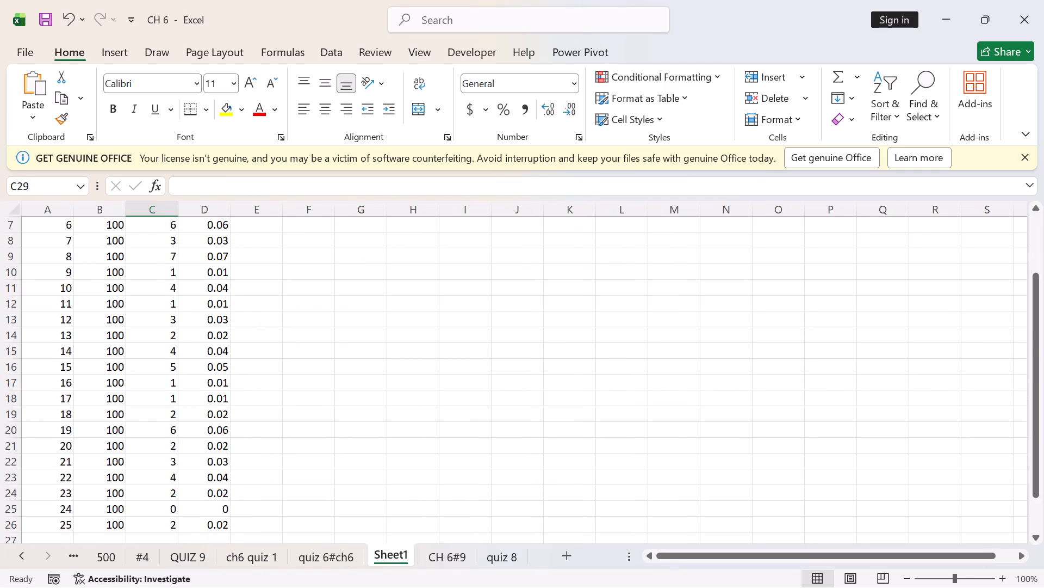
scroll(349, 433, "down", 2)
double_click(176, 413)
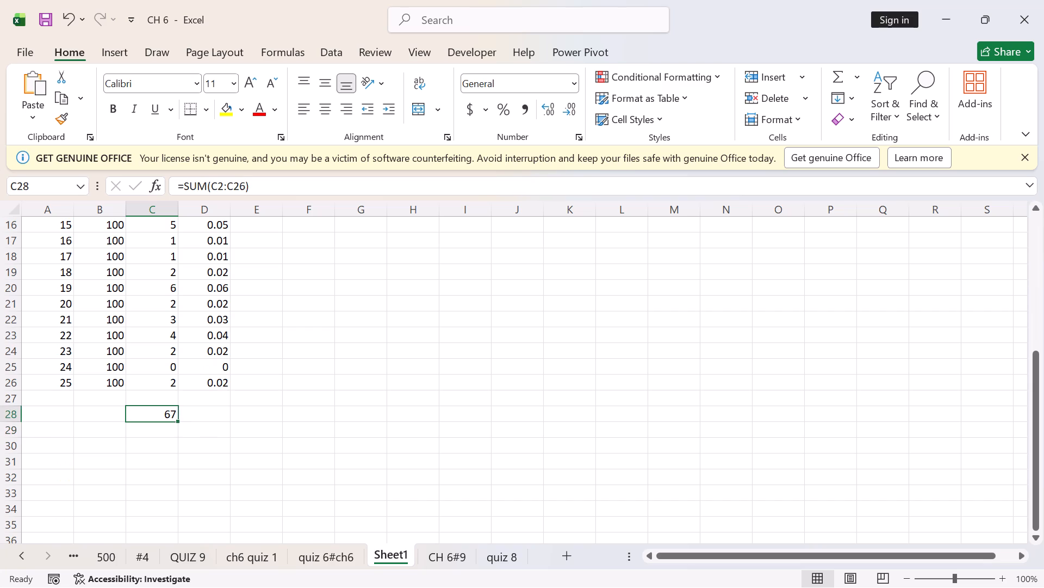